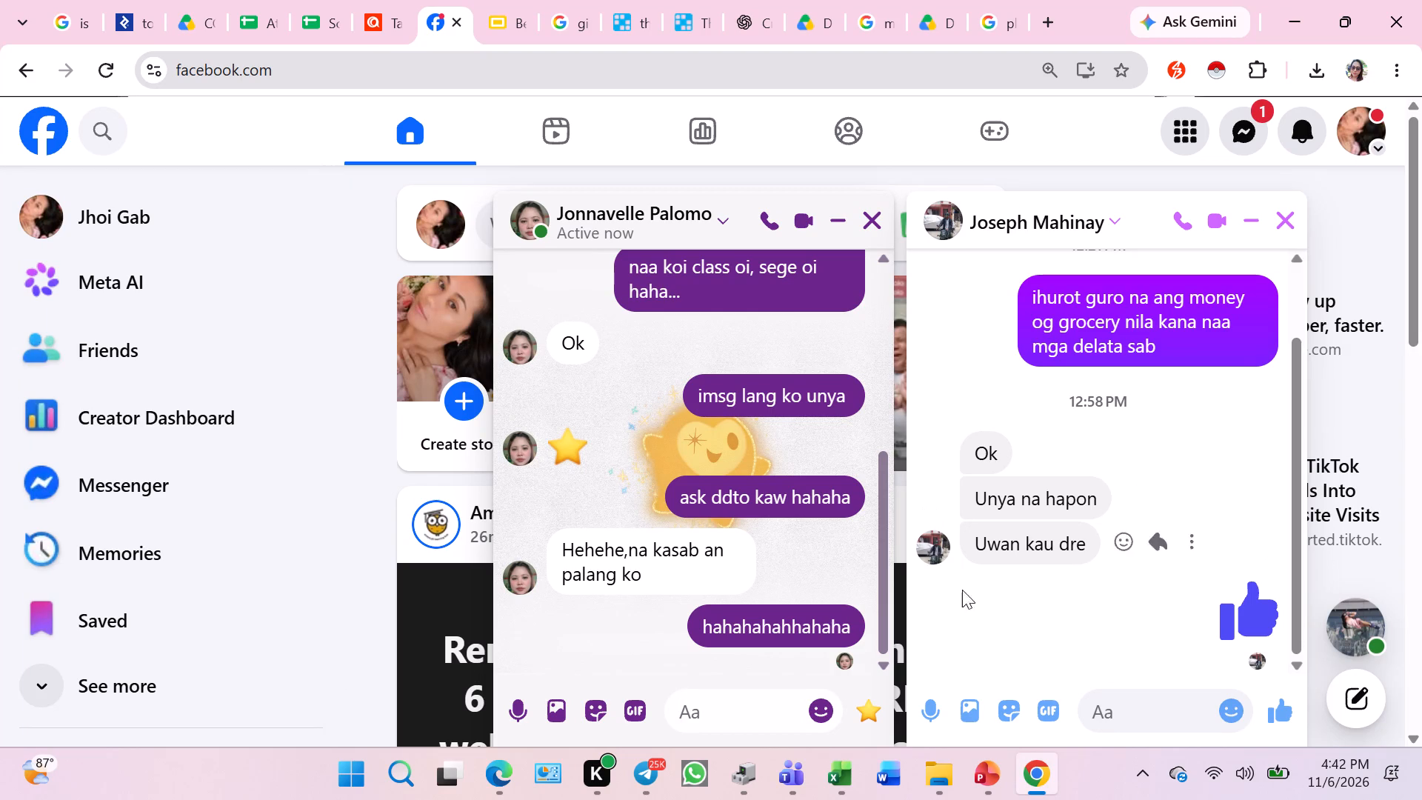
Close the two open chat windows.
{"action": "left_click", "coordinate": [1289, 228]}
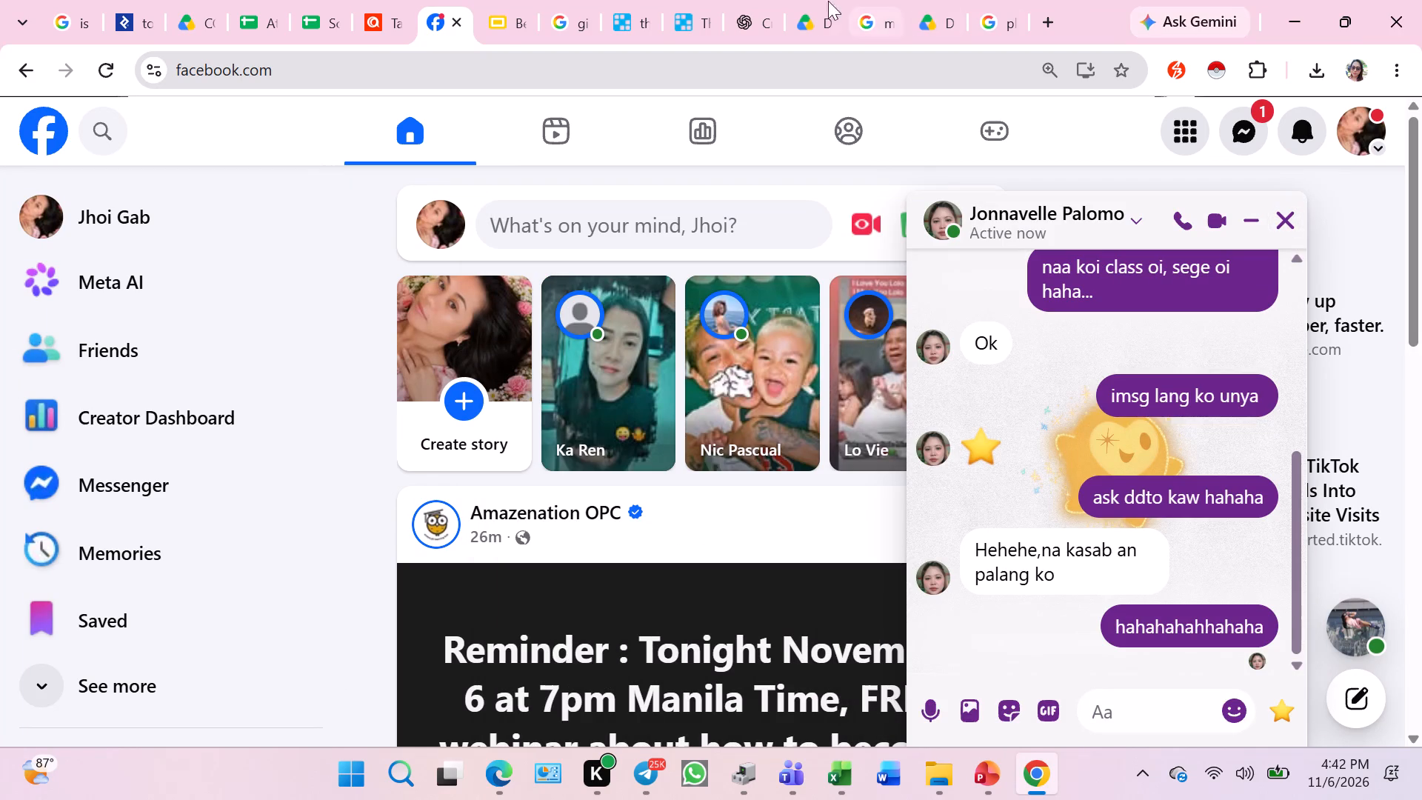
{"action": "left_click", "coordinate": [1269, 237]}
{"action": "left_click", "coordinate": [1287, 221]}
Browse the posts in the Facebook news feed.
{"action": "scroll", "coordinate": [547, 609], "scroll_direction": "down", "scroll_amount": 2}
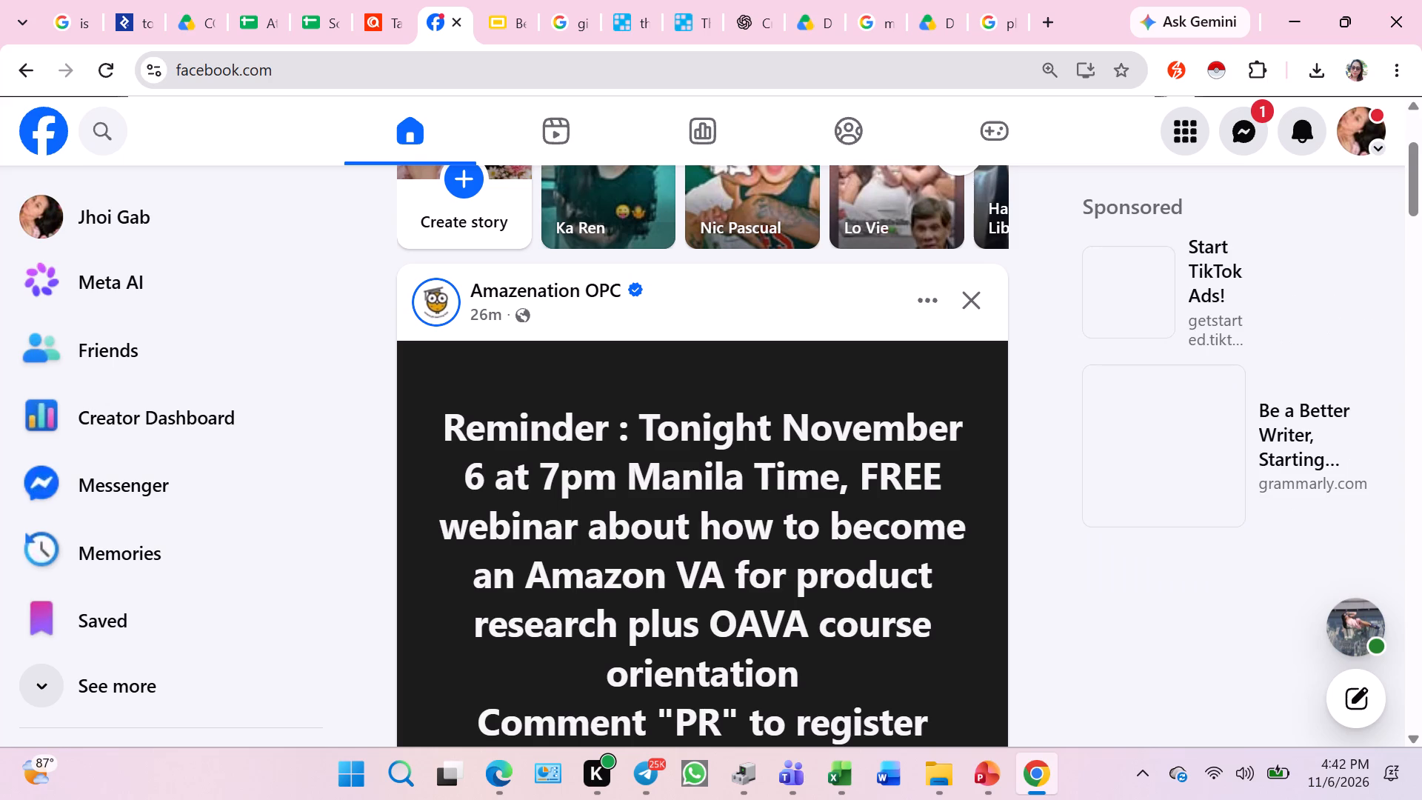
{"action": "scroll", "coordinate": [588, 633], "scroll_direction": "down", "scroll_amount": 2}
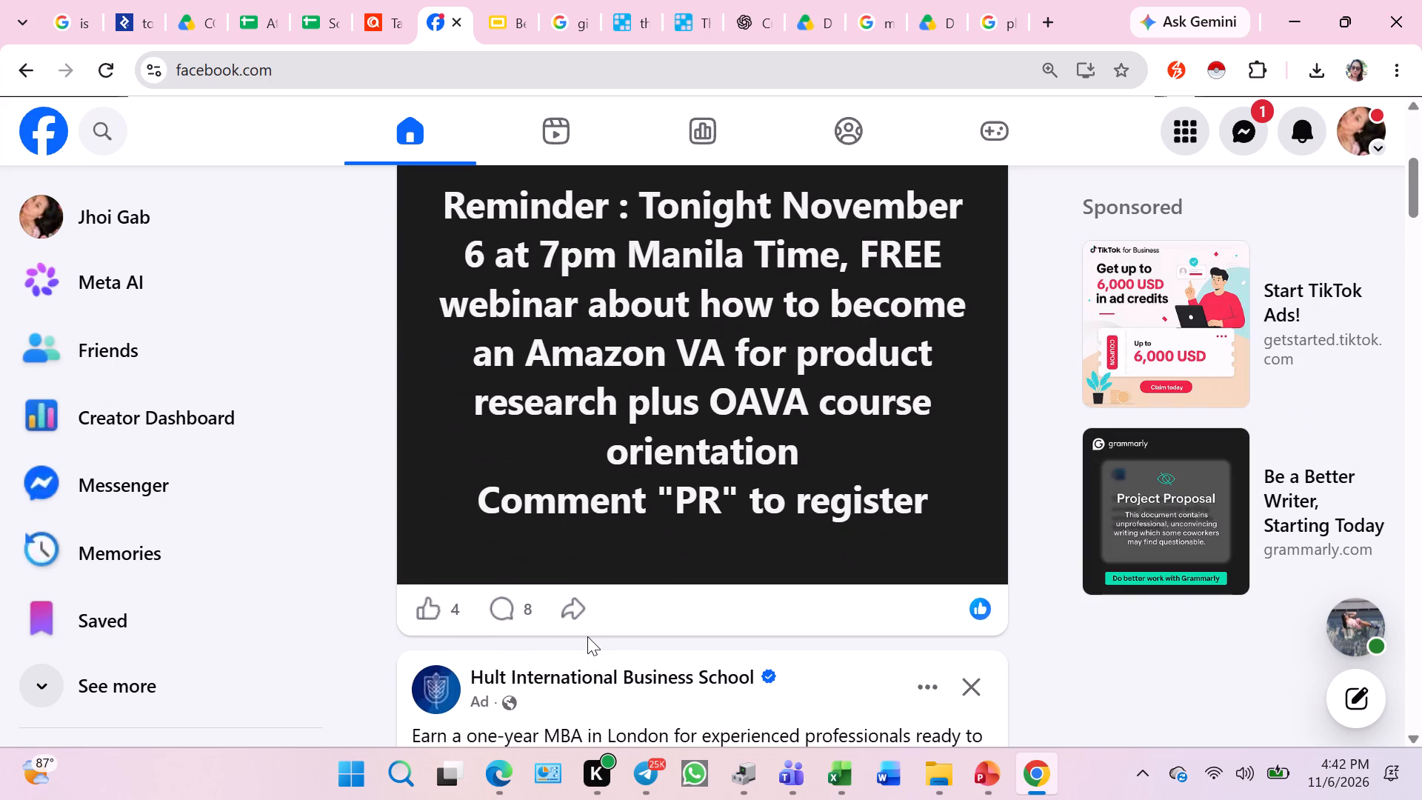
{"action": "scroll", "coordinate": [587, 638], "scroll_direction": "up", "scroll_amount": 1}
{"action": "scroll", "coordinate": [587, 638], "scroll_direction": "down", "scroll_amount": 2}
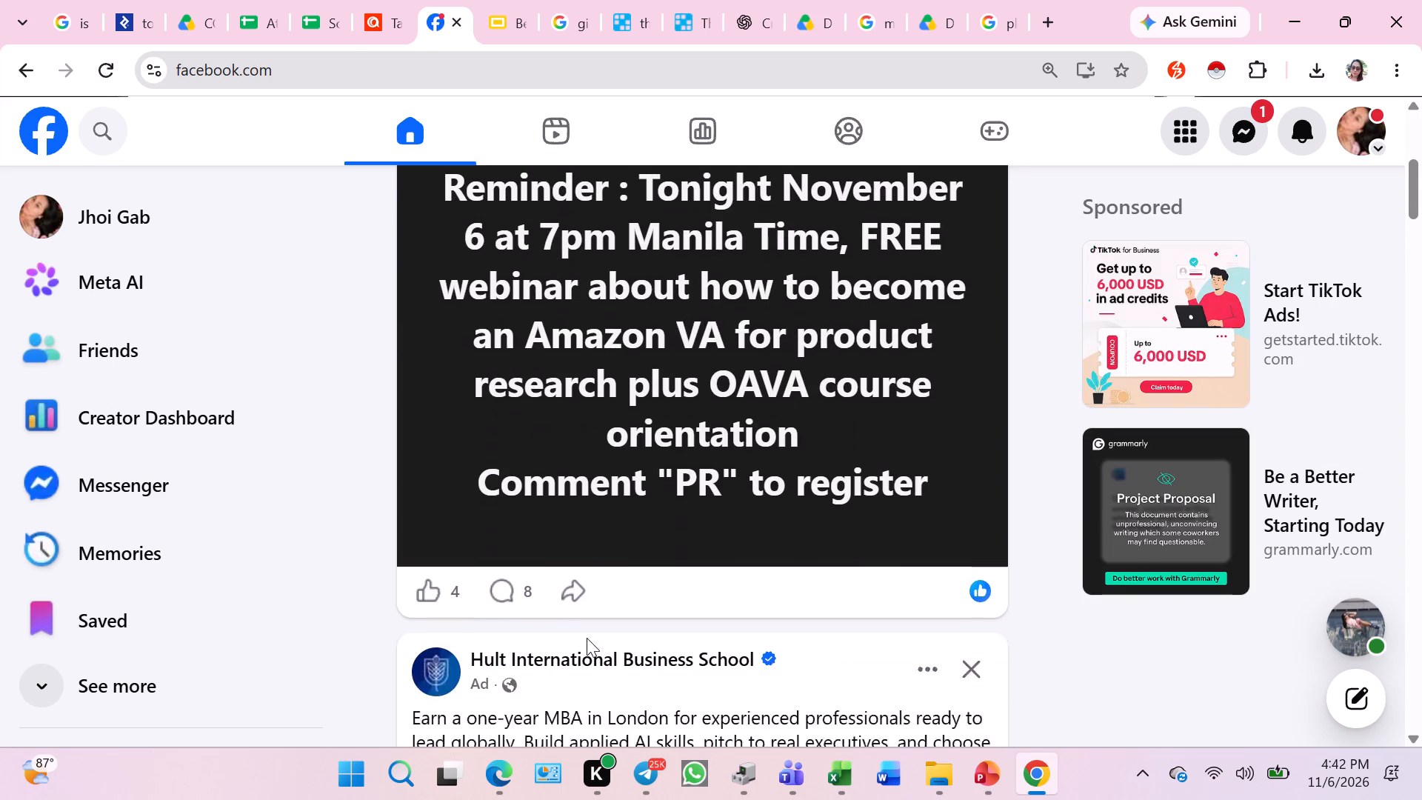
{"action": "scroll", "coordinate": [587, 638], "scroll_direction": "down", "scroll_amount": 7}
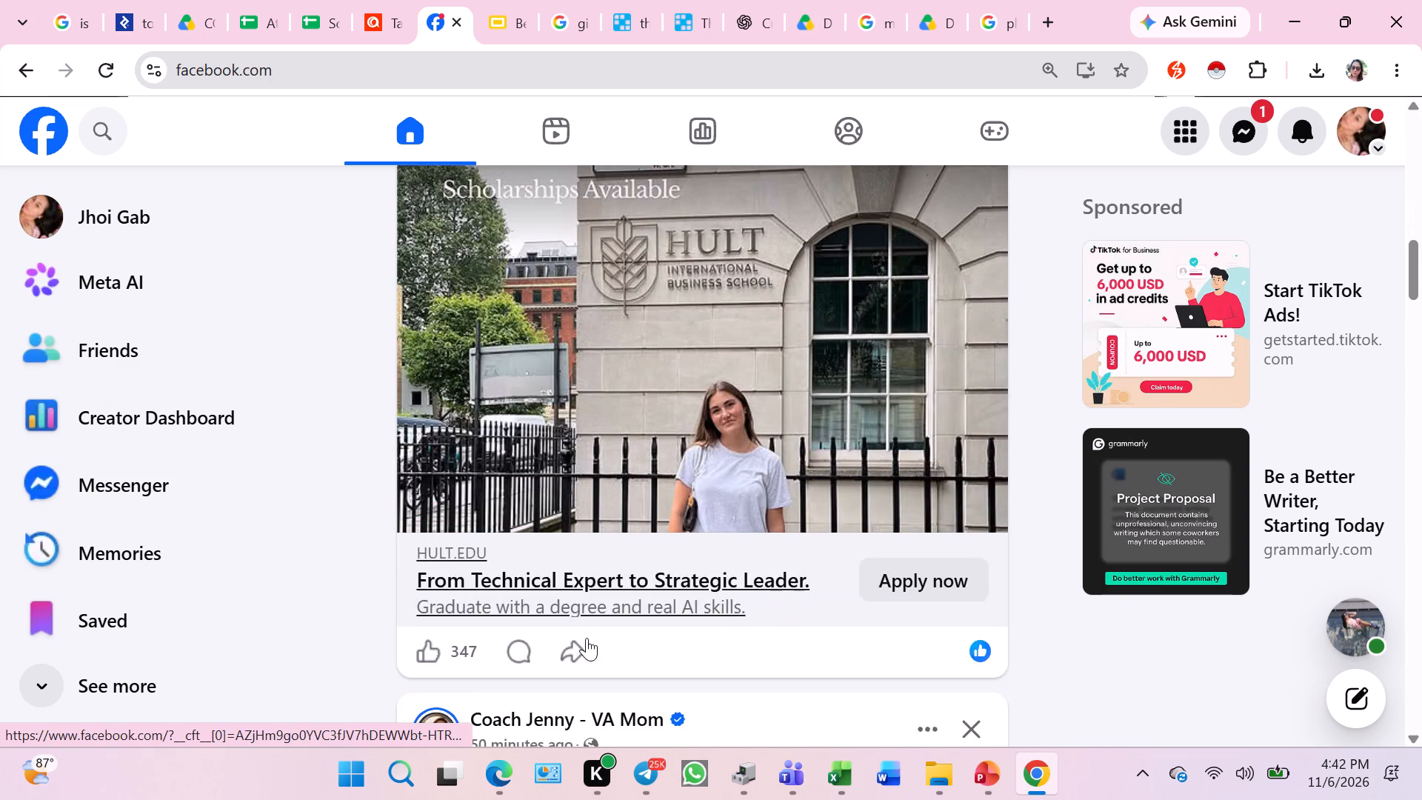
{"action": "scroll", "coordinate": [587, 638], "scroll_direction": "down", "scroll_amount": 7}
{"action": "scroll", "coordinate": [587, 638], "scroll_direction": "up", "scroll_amount": 3}
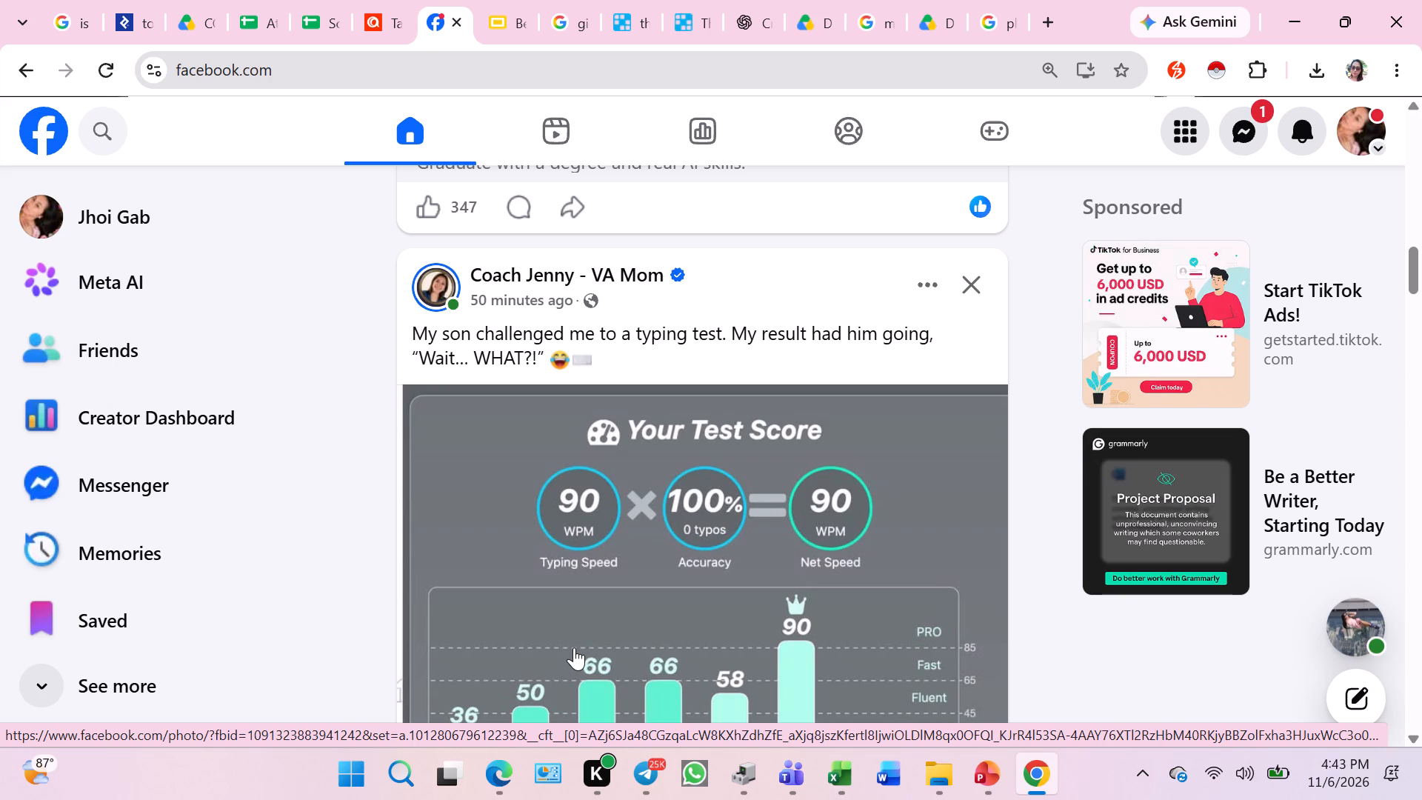
{"action": "scroll", "coordinate": [583, 776], "scroll_direction": "down", "scroll_amount": 4}
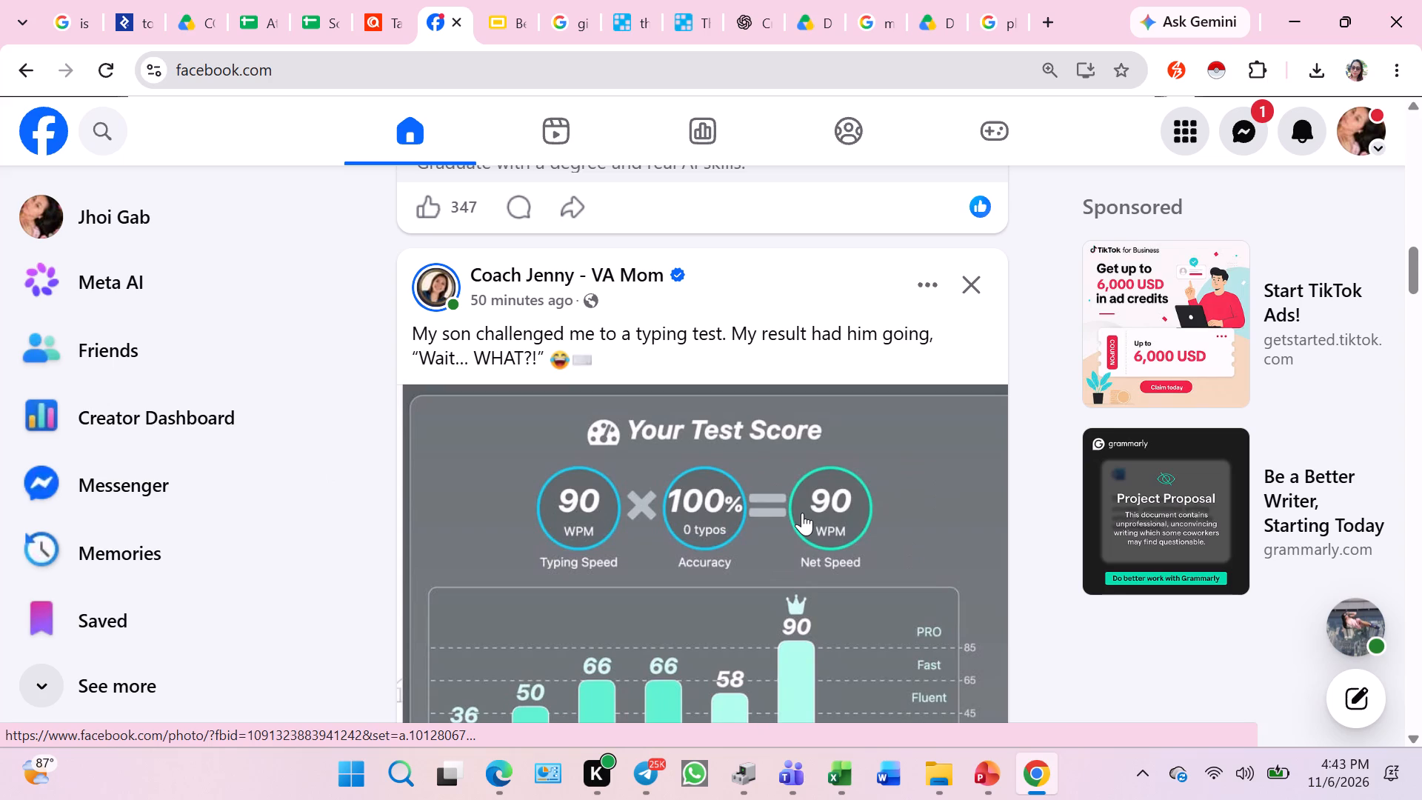
{"action": "scroll", "coordinate": [778, 529], "scroll_direction": "down", "scroll_amount": 1}
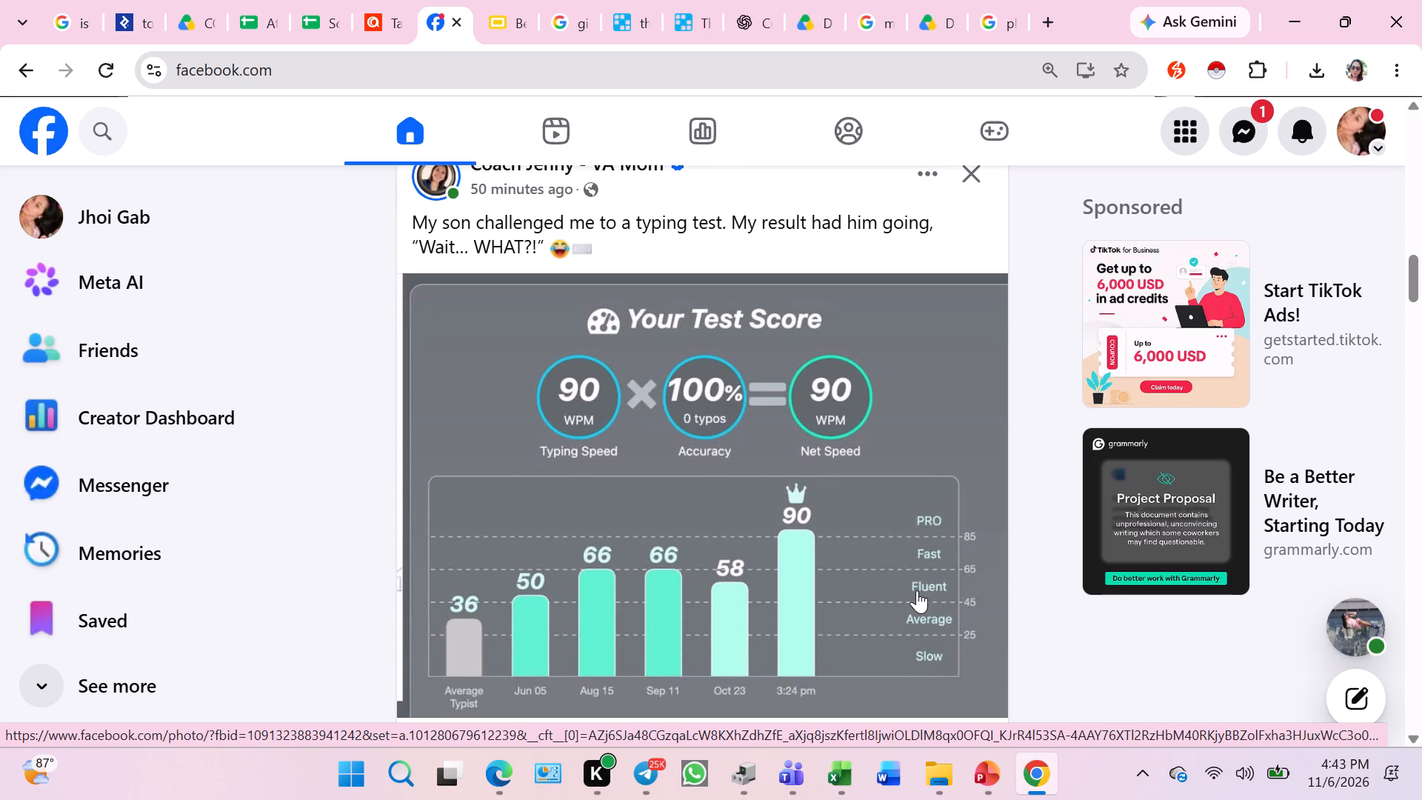
{"action": "scroll", "coordinate": [917, 593], "scroll_direction": "down", "scroll_amount": 3}
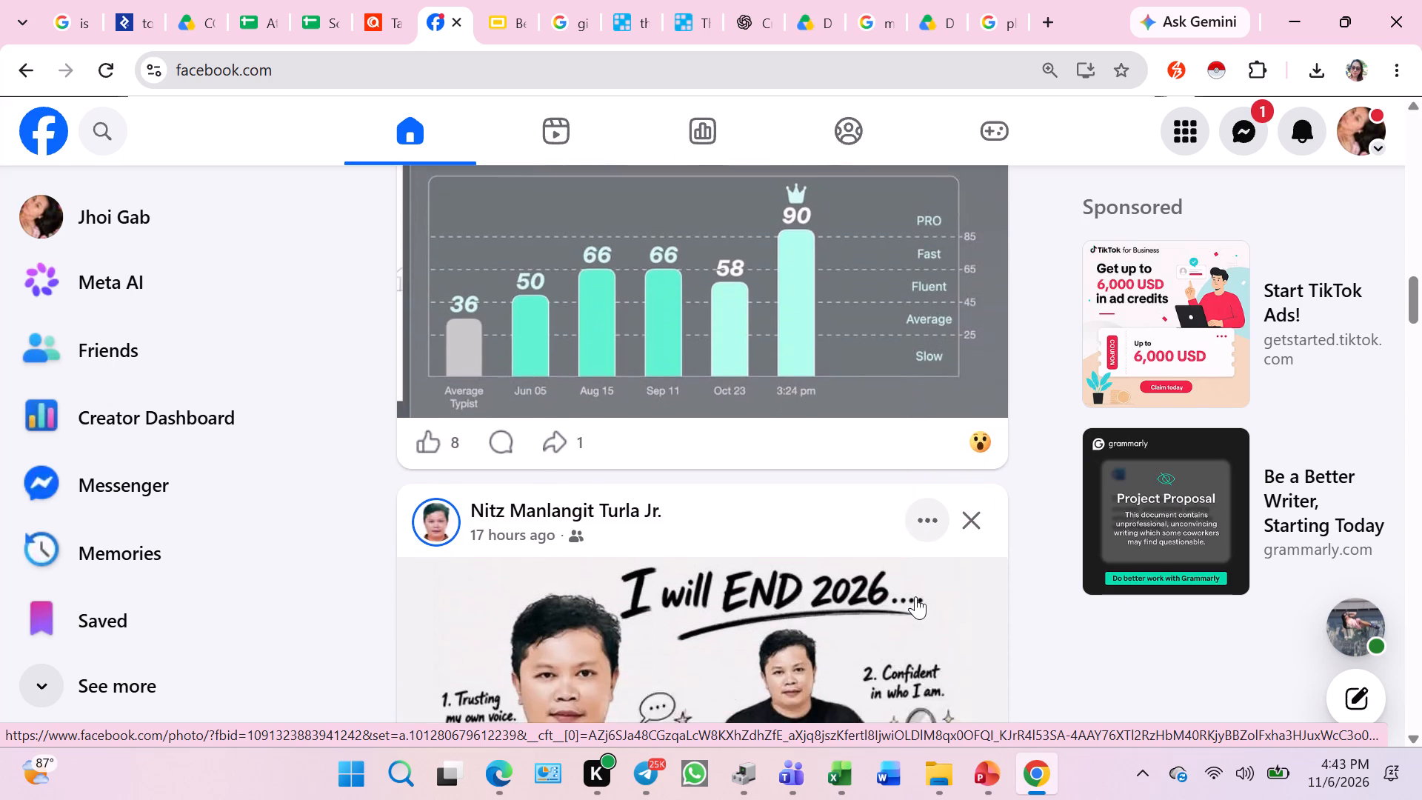
{"action": "scroll", "coordinate": [915, 596], "scroll_direction": "down", "scroll_amount": 2}
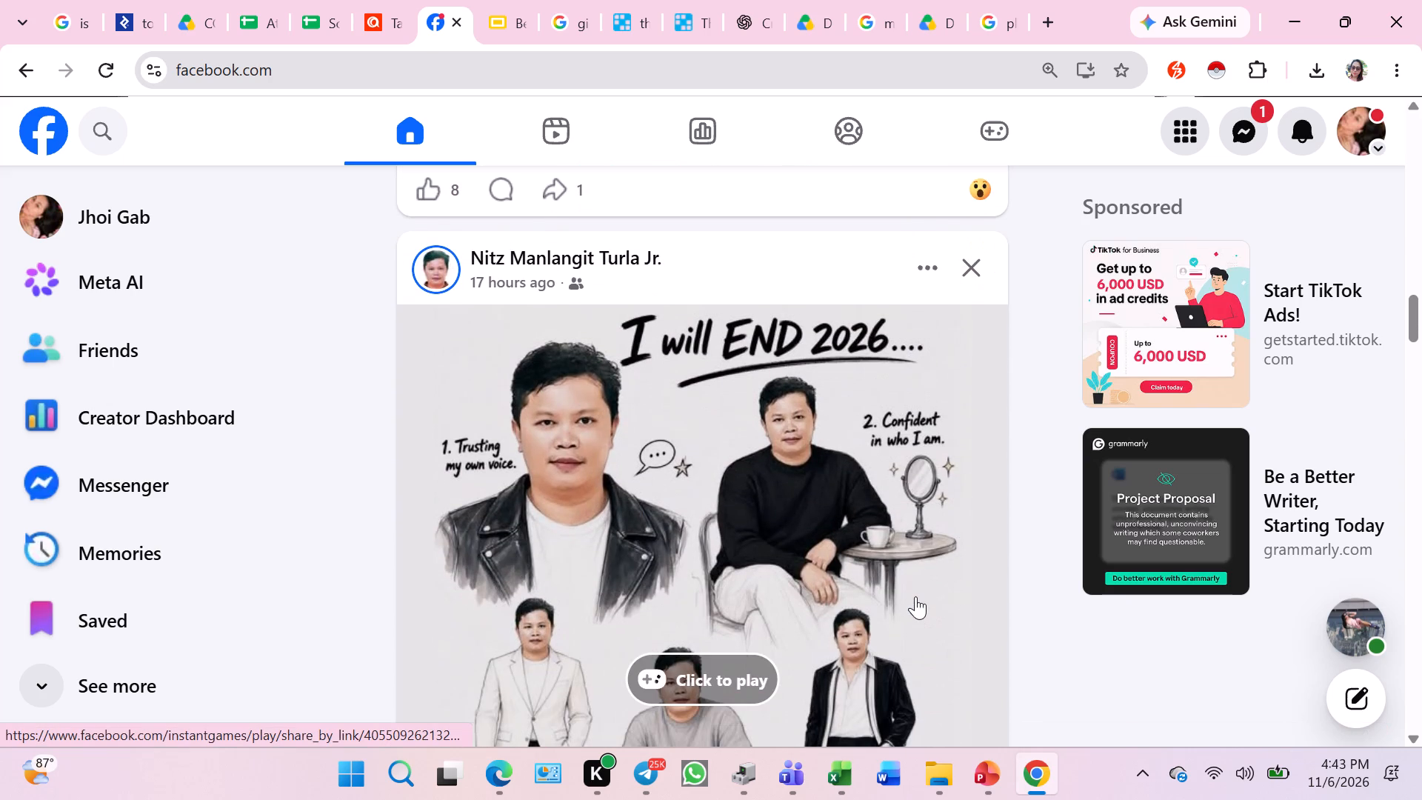
{"action": "scroll", "coordinate": [915, 596], "scroll_direction": "down", "scroll_amount": 5}
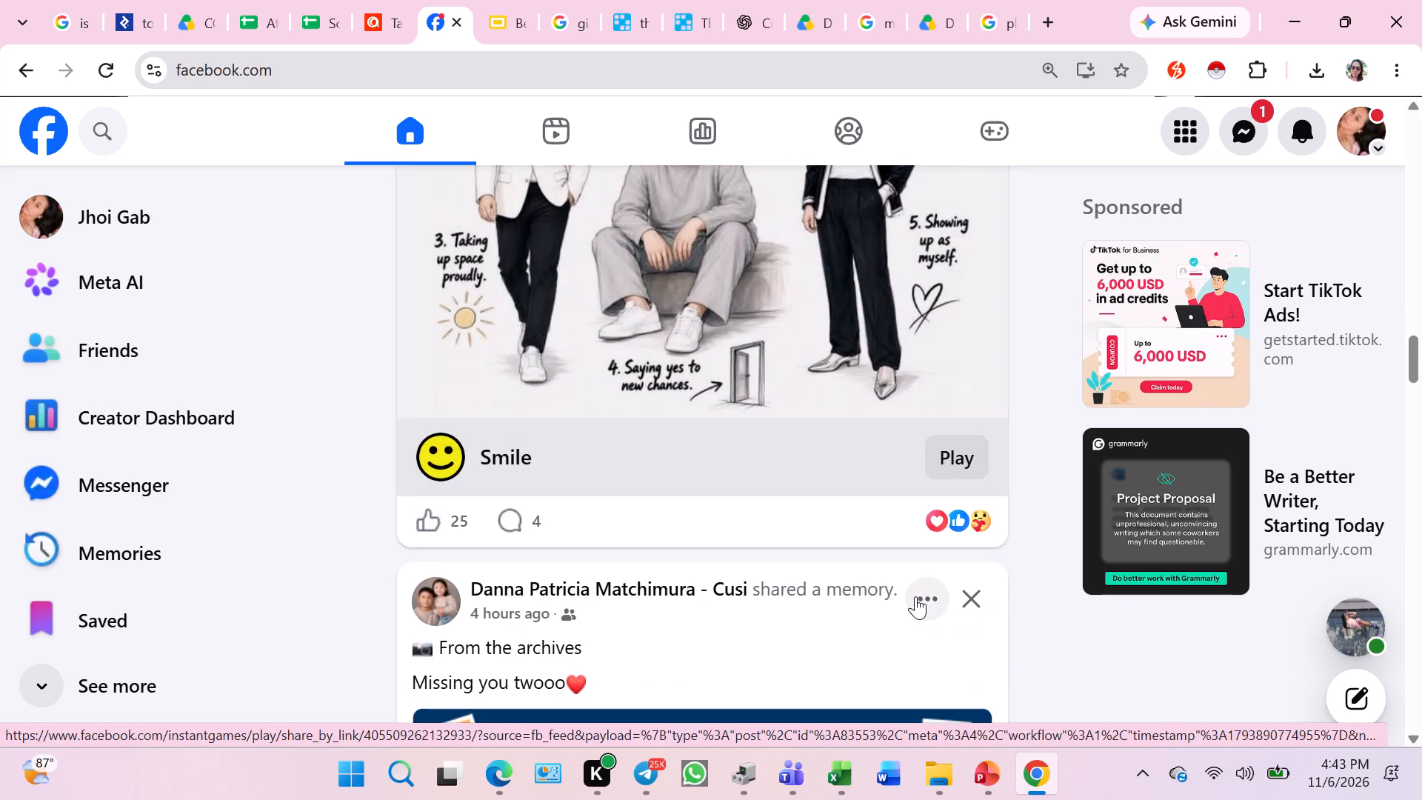
{"action": "scroll", "coordinate": [915, 596], "scroll_direction": "down", "scroll_amount": 5}
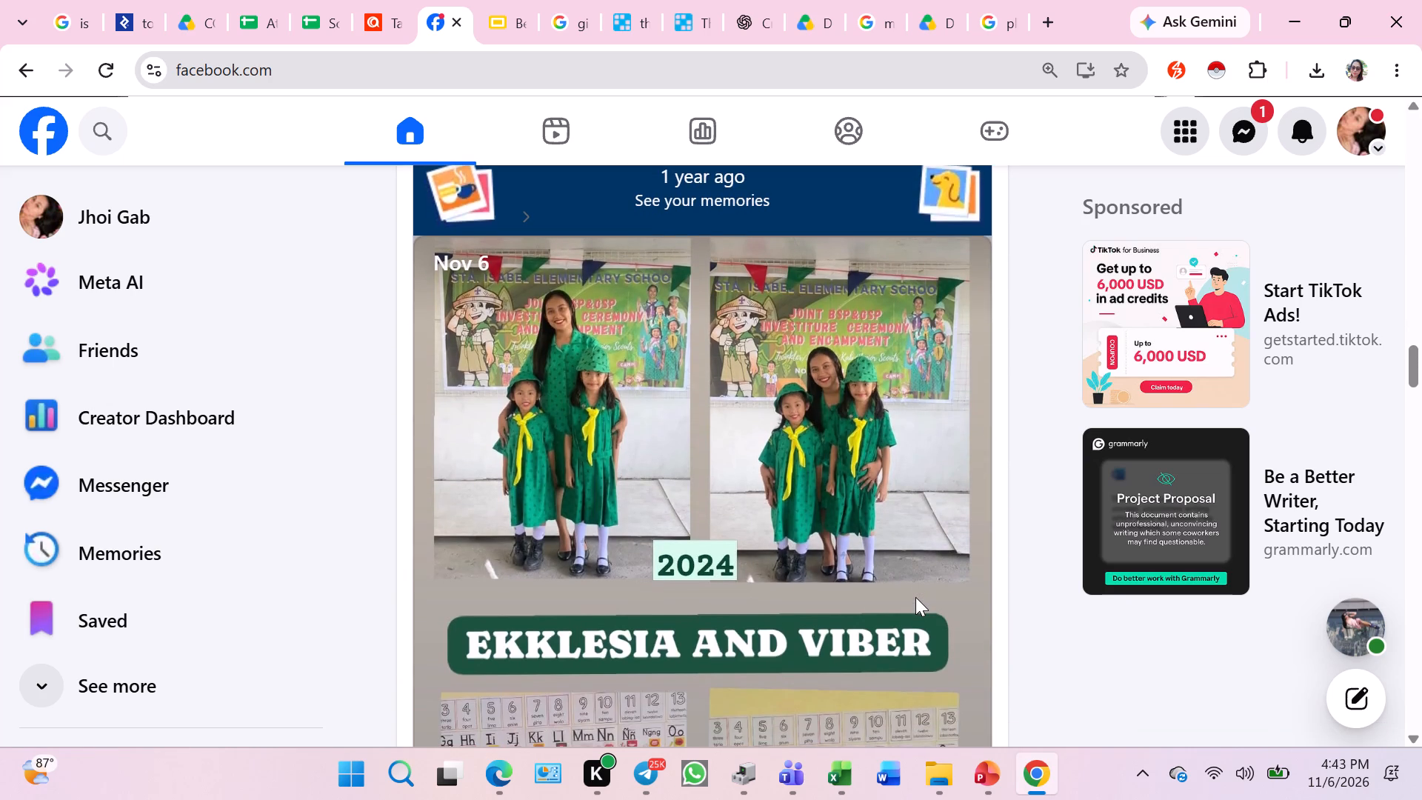
{"action": "scroll", "coordinate": [915, 597], "scroll_direction": "up", "scroll_amount": 1}
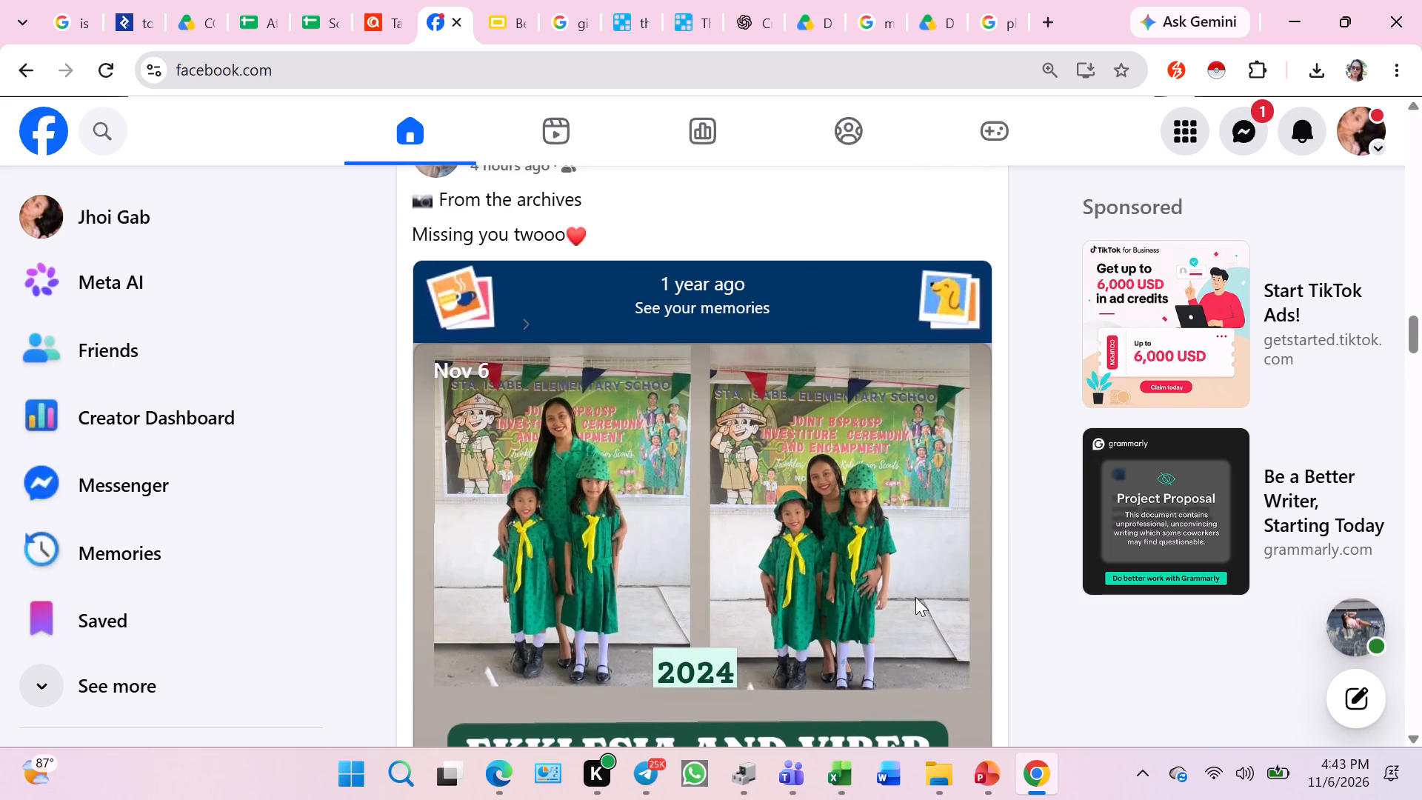
{"action": "scroll", "coordinate": [915, 598], "scroll_direction": "down", "scroll_amount": 7}
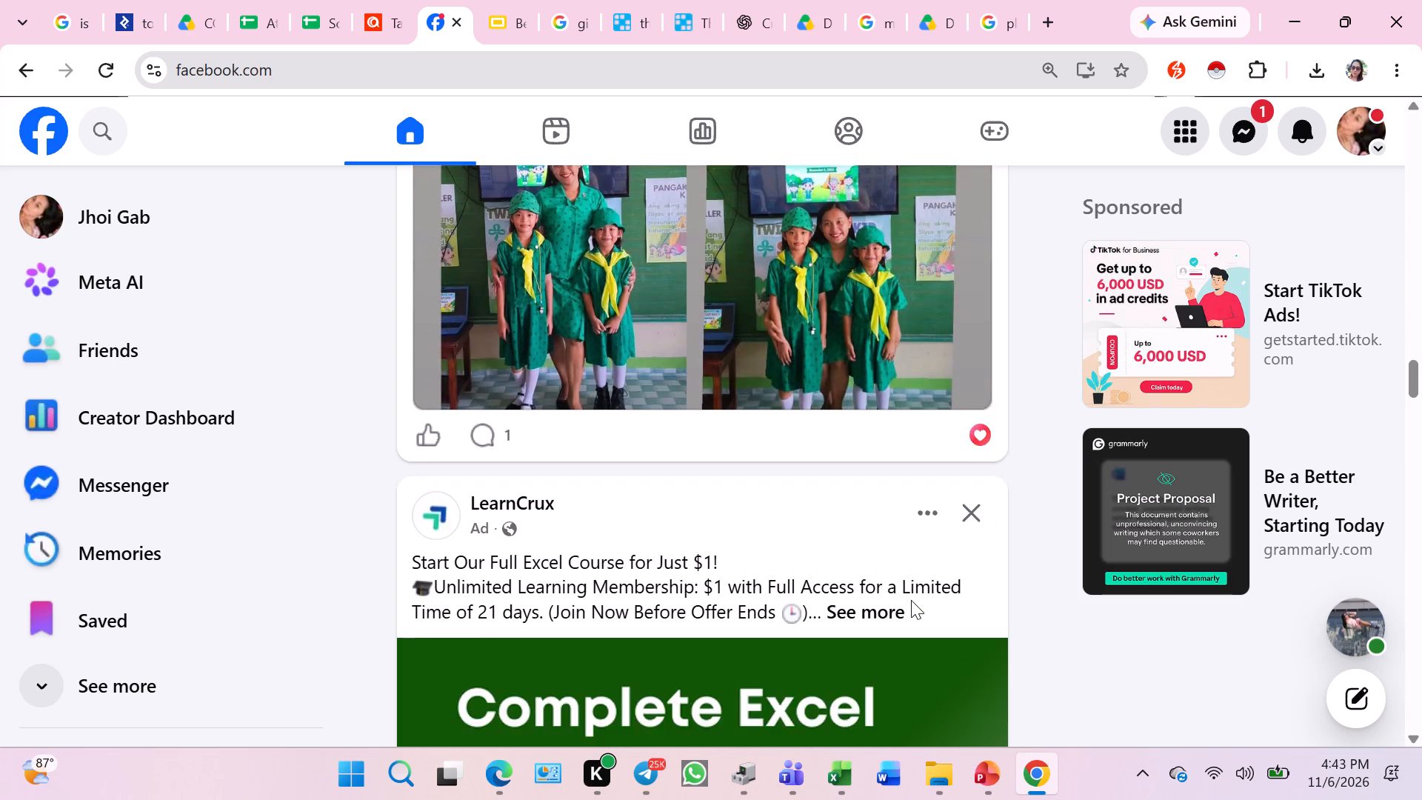
{"action": "scroll", "coordinate": [911, 600], "scroll_direction": "down", "scroll_amount": 8}
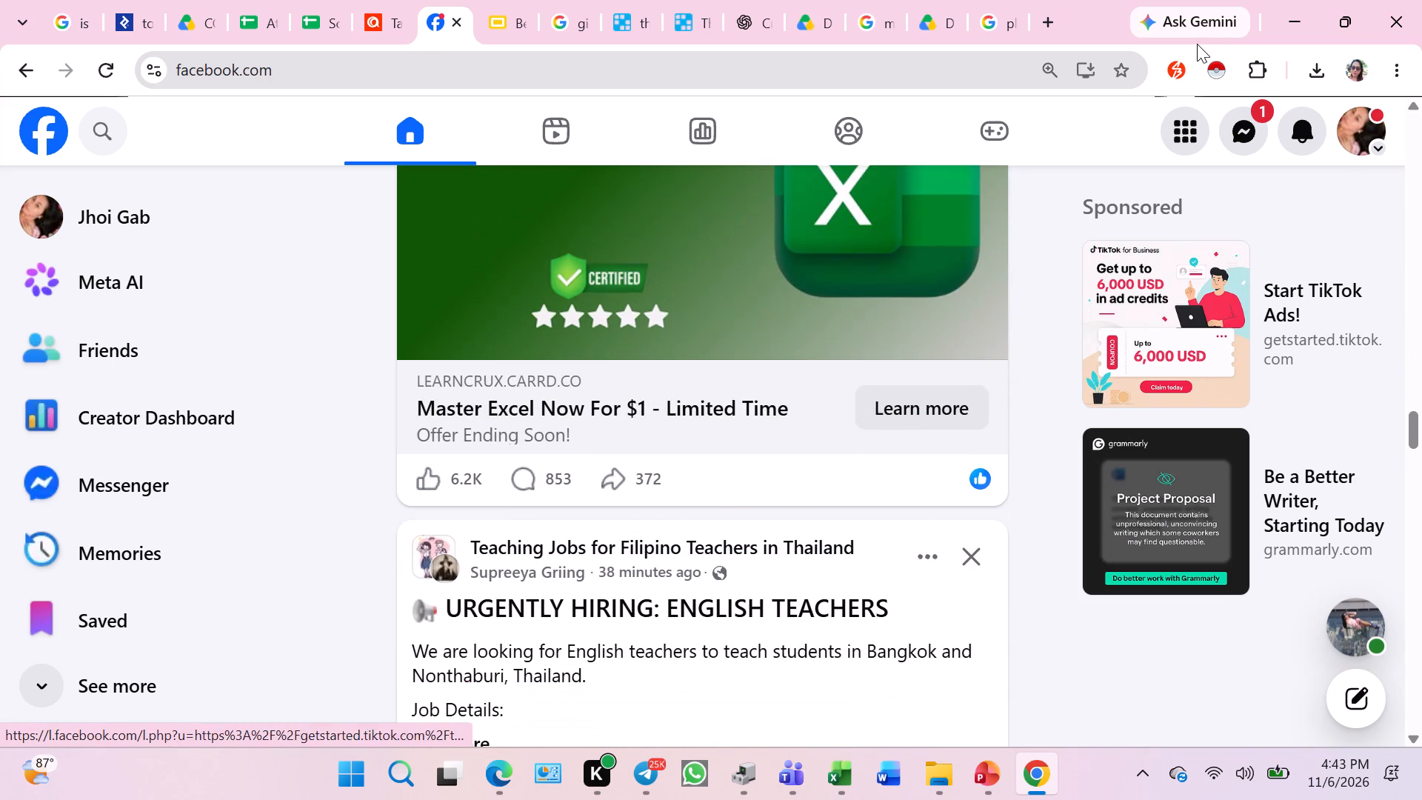
{"action": "scroll", "coordinate": [872, 602], "scroll_direction": "down", "scroll_amount": 1}
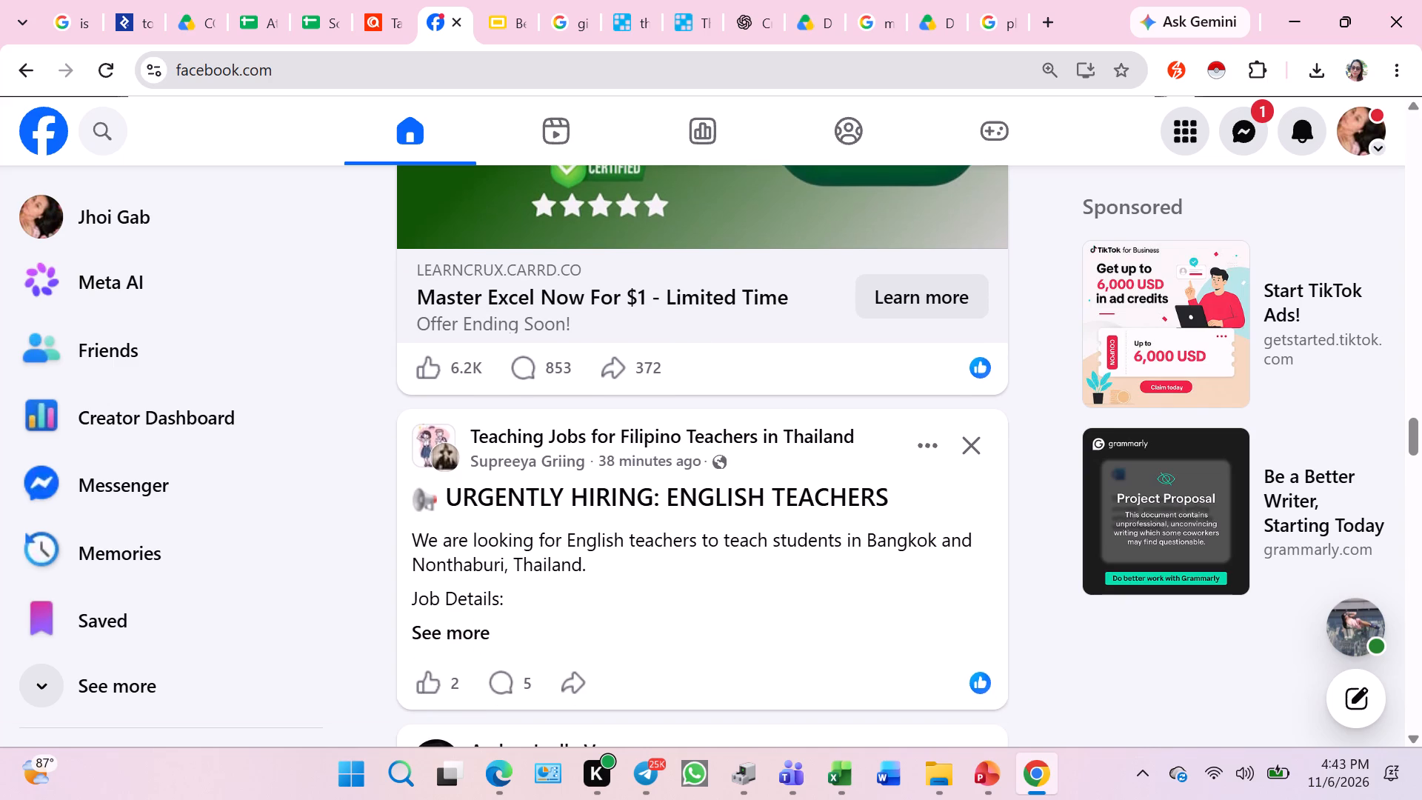
{"action": "scroll", "coordinate": [872, 602], "scroll_direction": "down", "scroll_amount": 1}
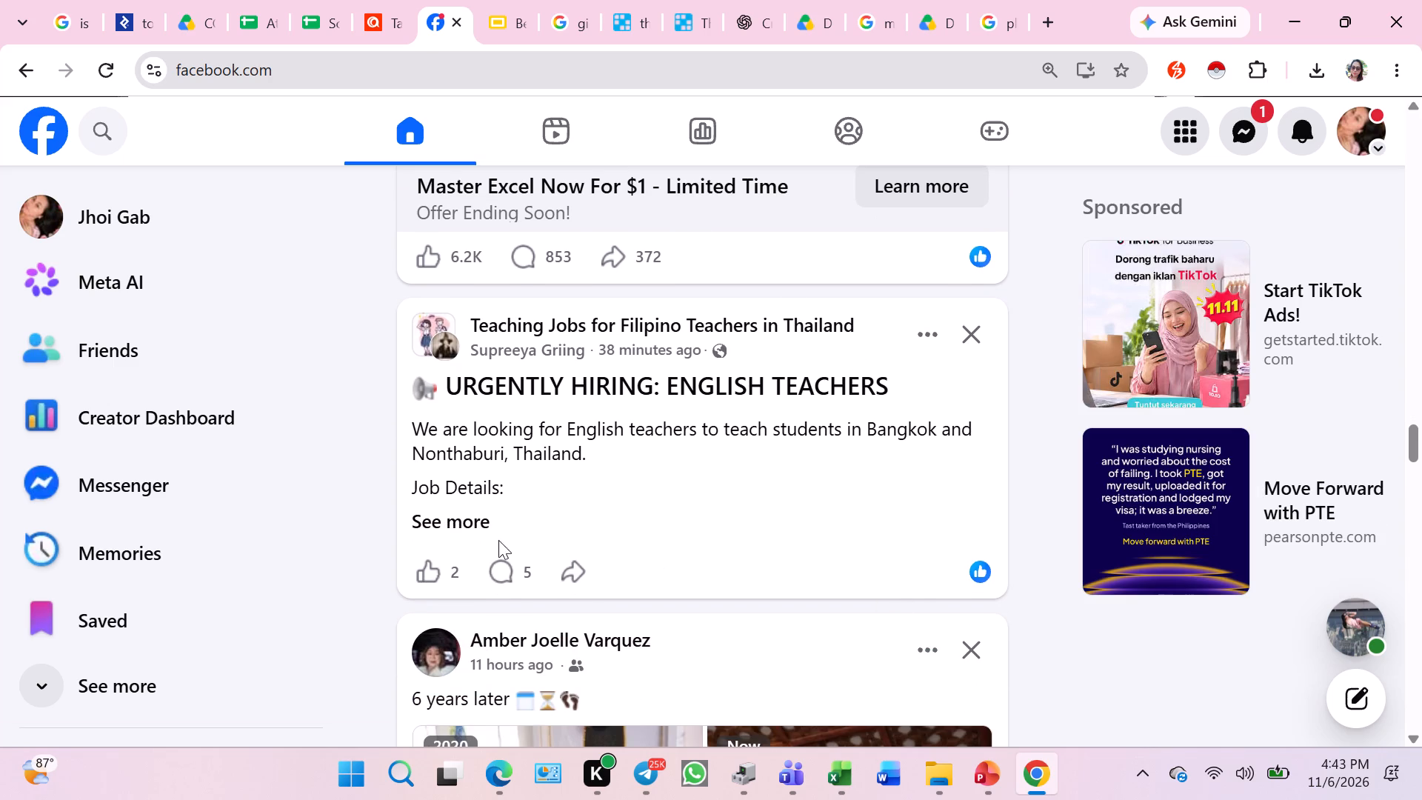
{"action": "scroll", "coordinate": [618, 554], "scroll_direction": "down", "scroll_amount": 3}
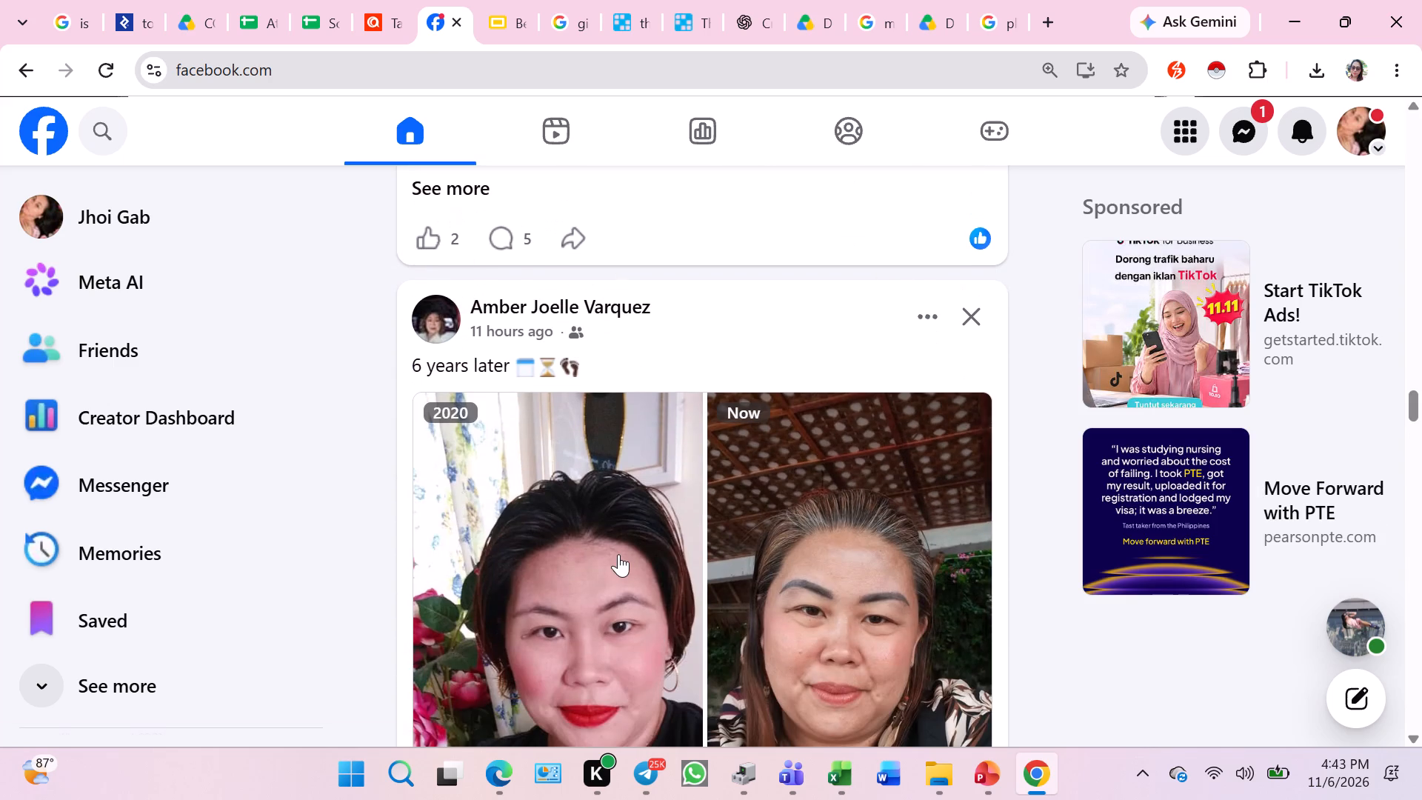
{"action": "scroll", "coordinate": [618, 554], "scroll_direction": "down", "scroll_amount": 3}
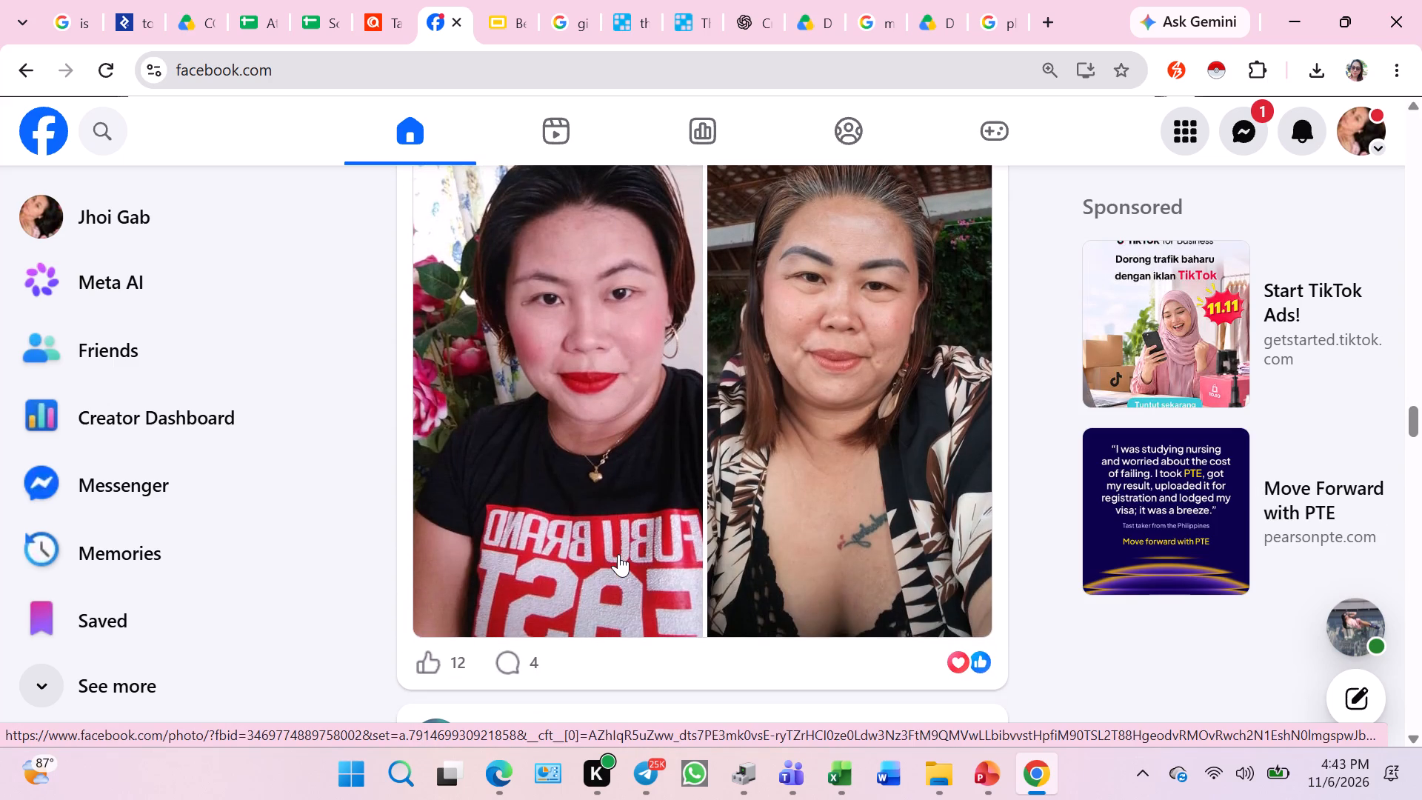
{"action": "scroll", "coordinate": [619, 554], "scroll_direction": "down", "scroll_amount": 5}
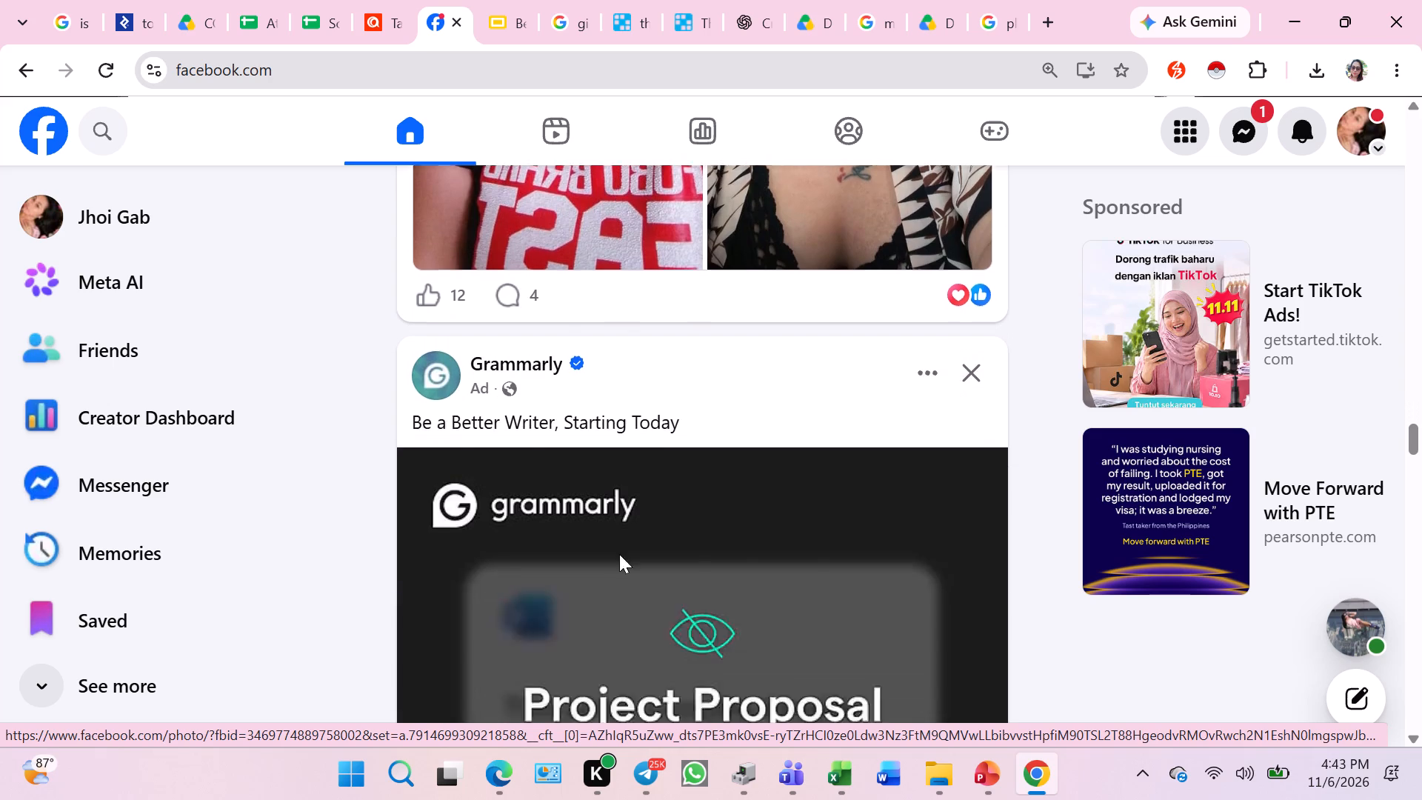
{"action": "scroll", "coordinate": [619, 554], "scroll_direction": "down", "scroll_amount": 11}
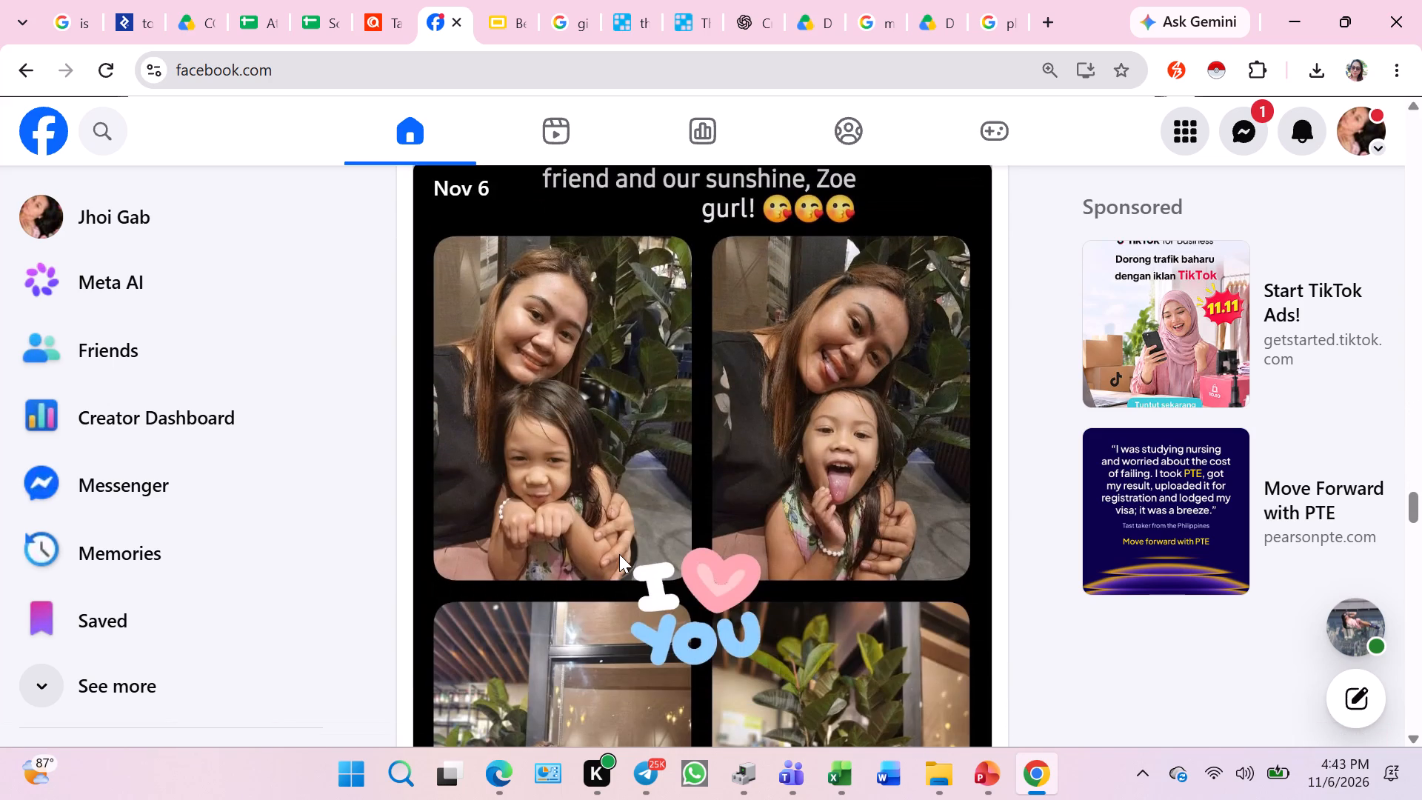
{"action": "scroll", "coordinate": [619, 554], "scroll_direction": "up", "scroll_amount": 1}
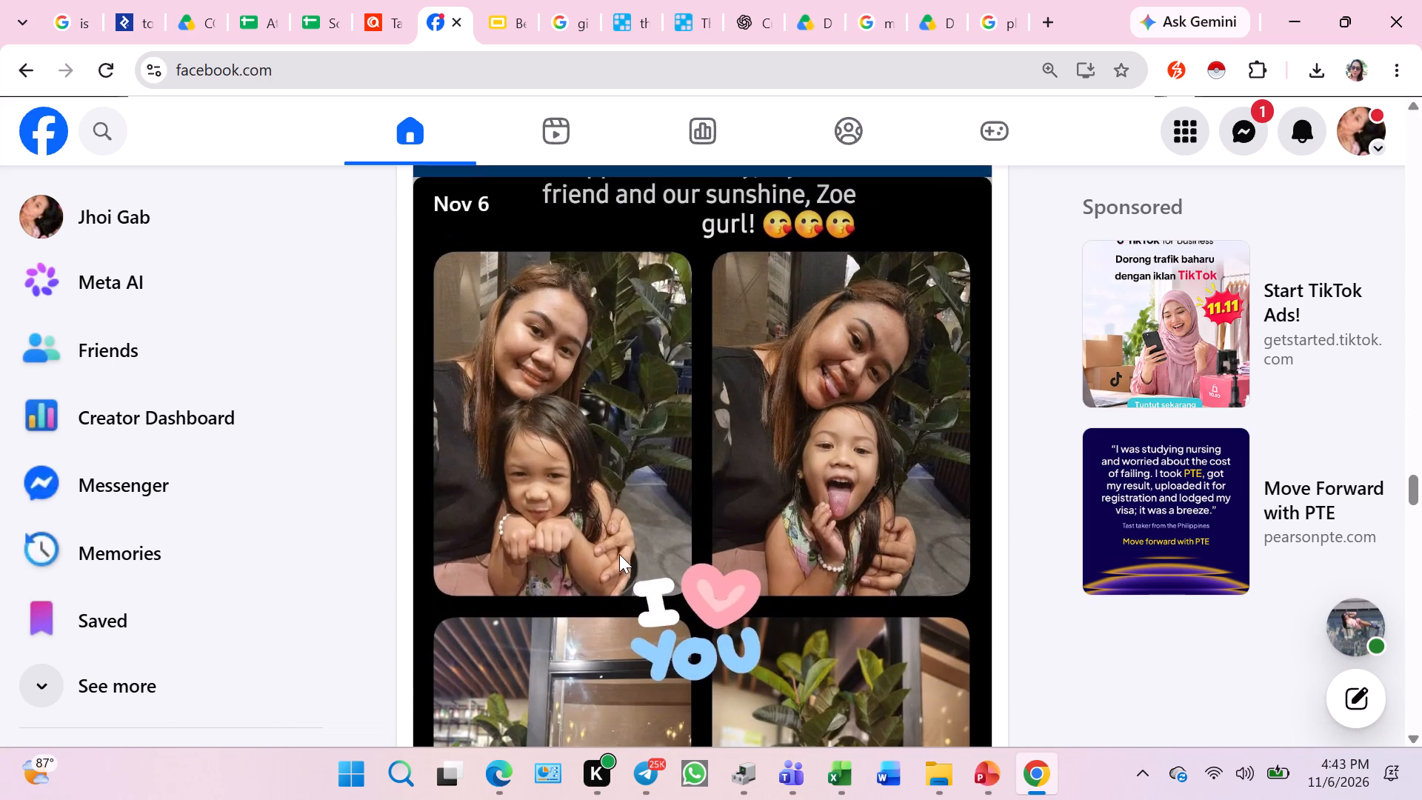
{"action": "scroll", "coordinate": [619, 554], "scroll_direction": "down", "scroll_amount": 4}
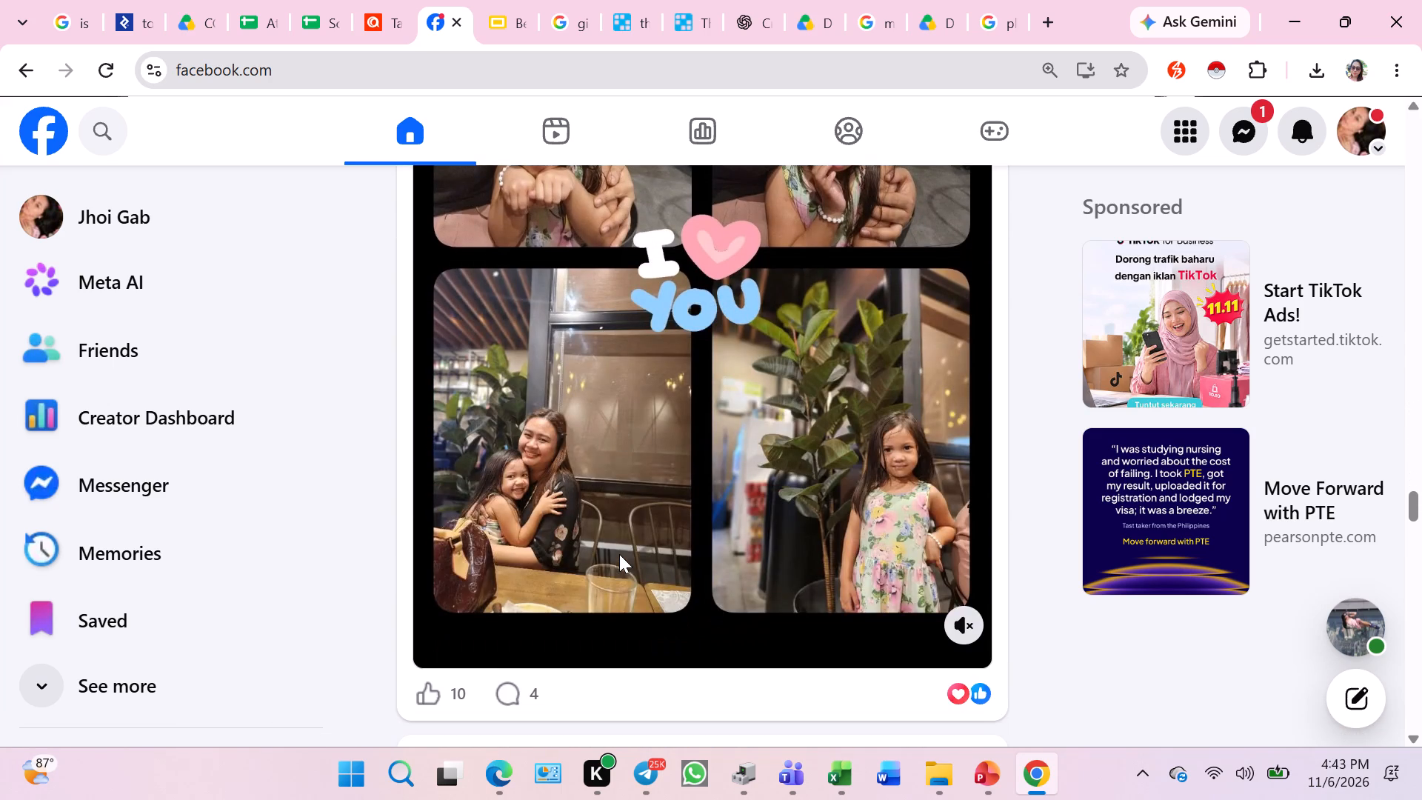
{"action": "scroll", "coordinate": [619, 554], "scroll_direction": "down", "scroll_amount": 5}
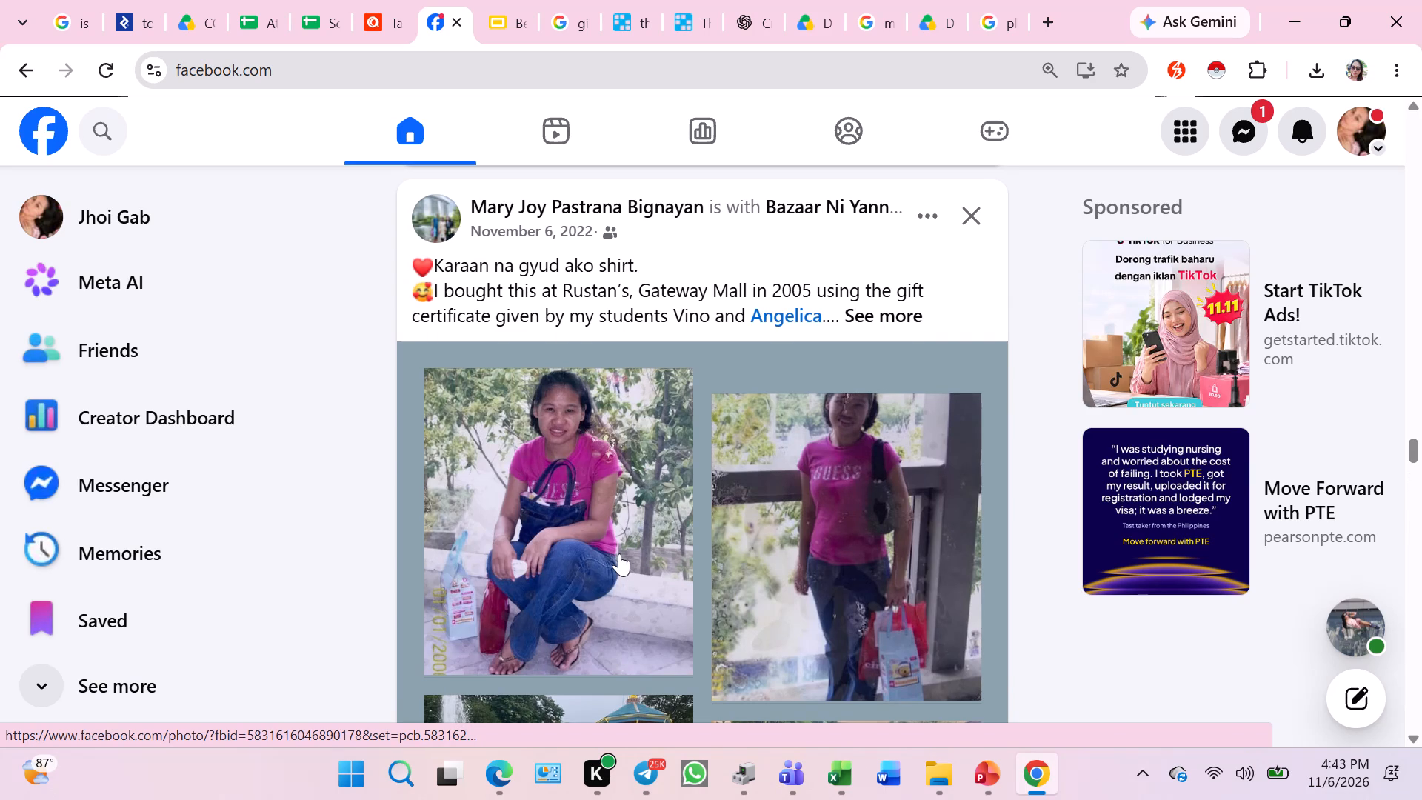
{"action": "scroll", "coordinate": [619, 553], "scroll_direction": "down", "scroll_amount": 4}
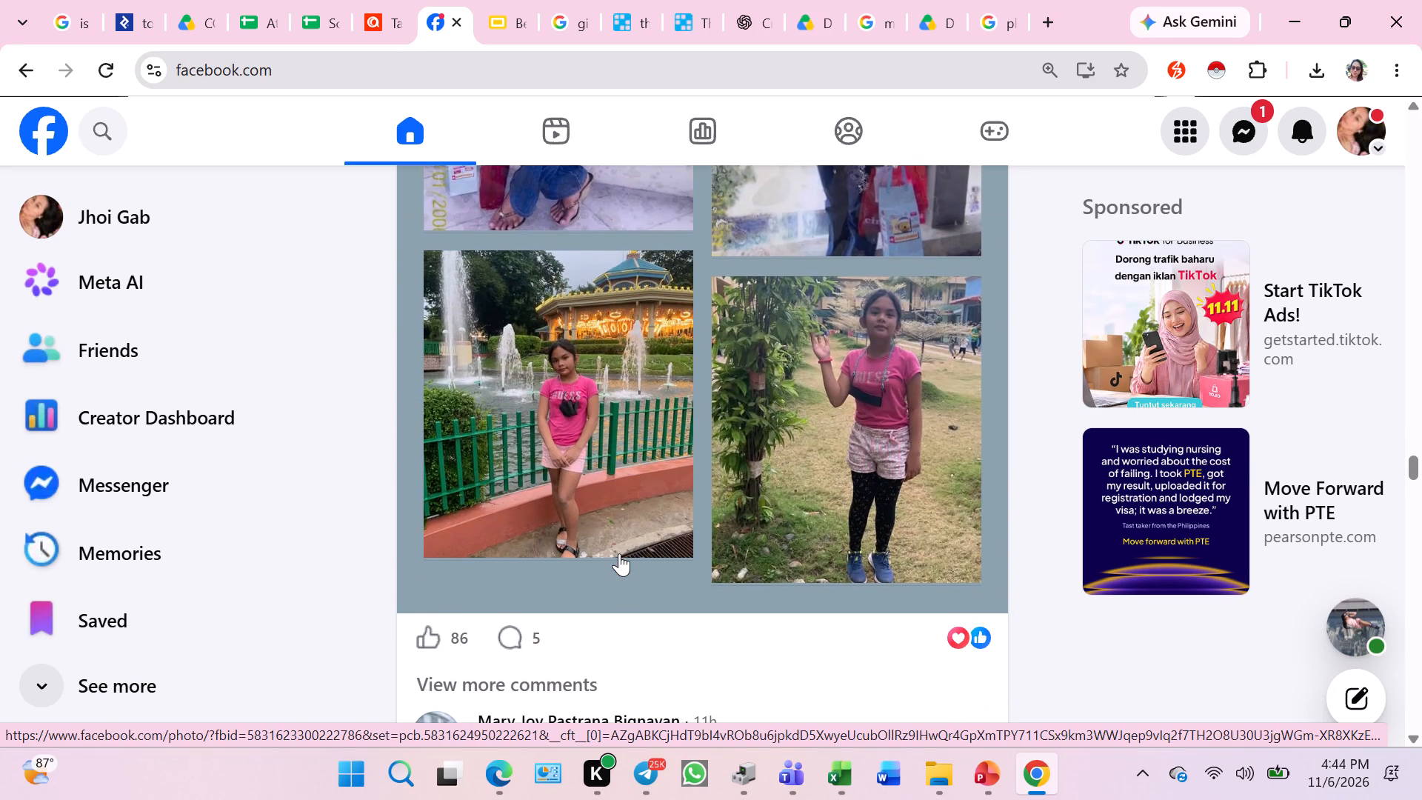
{"action": "scroll", "coordinate": [619, 553], "scroll_direction": "down", "scroll_amount": 8}
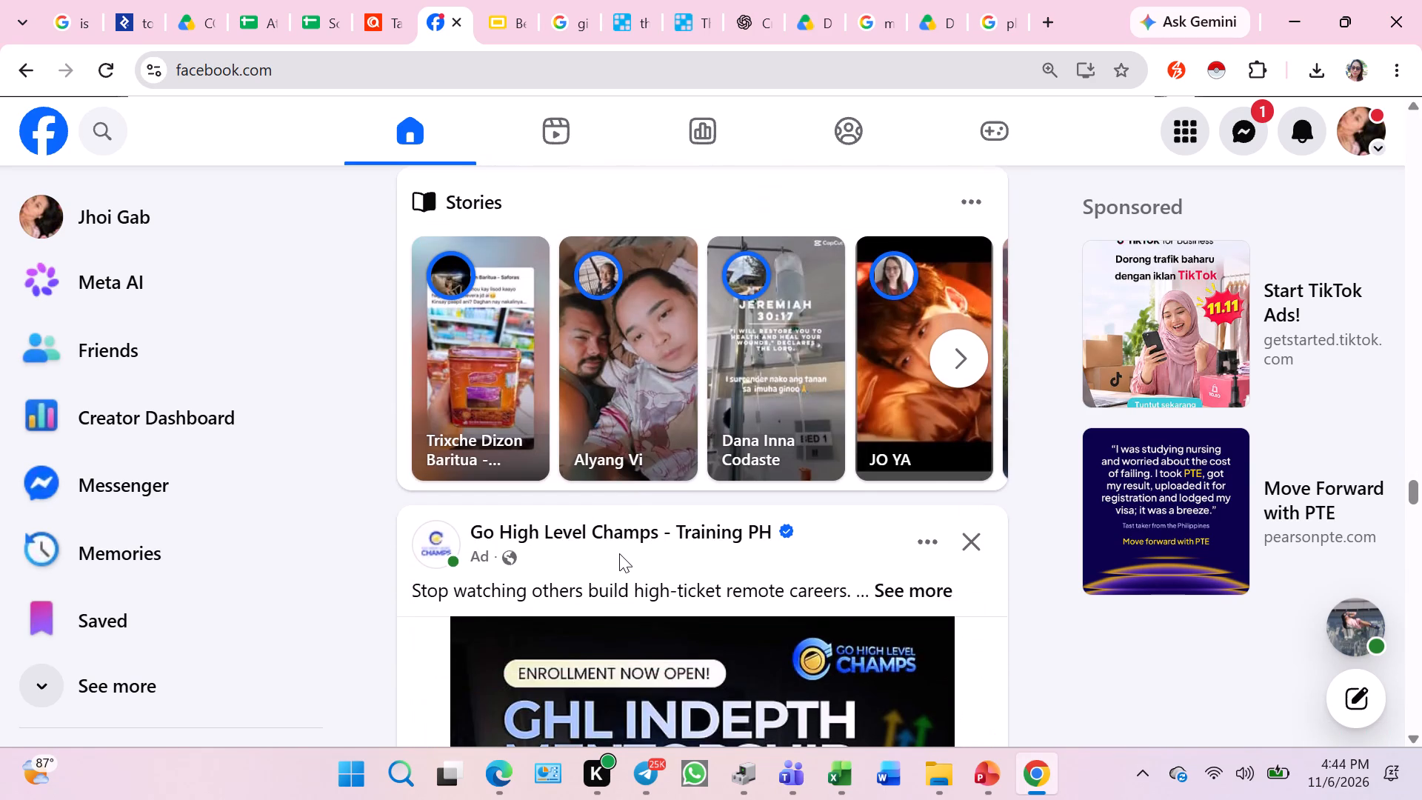
{"action": "scroll", "coordinate": [619, 553], "scroll_direction": "down", "scroll_amount": 1}
Switch to the BeeTutor_51_Shopping_and_Prices presentation in Google Slides and view the title slide and the Today's Adventure Map slide.
{"action": "left_click", "coordinate": [504, 33]}
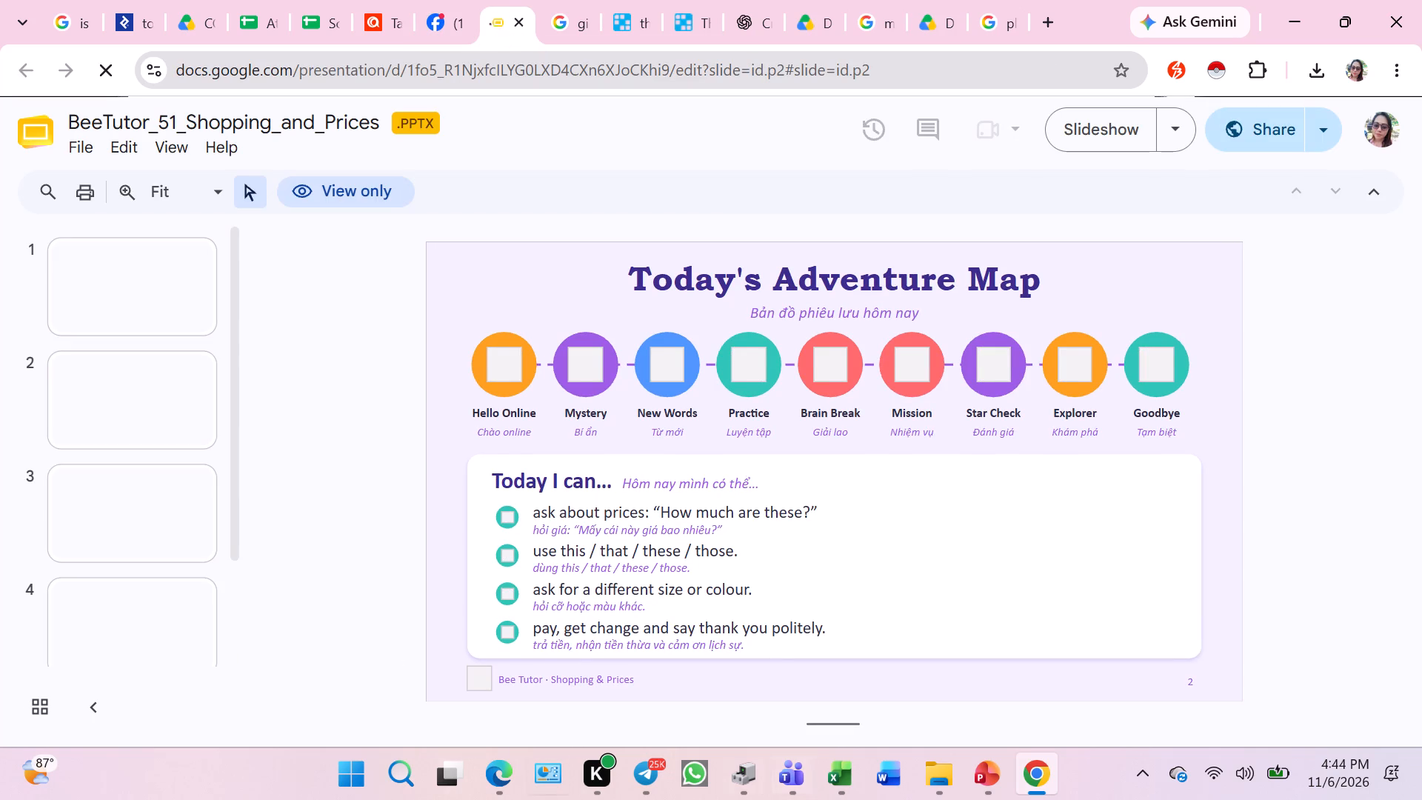
{"action": "left_click", "coordinate": [104, 283]}
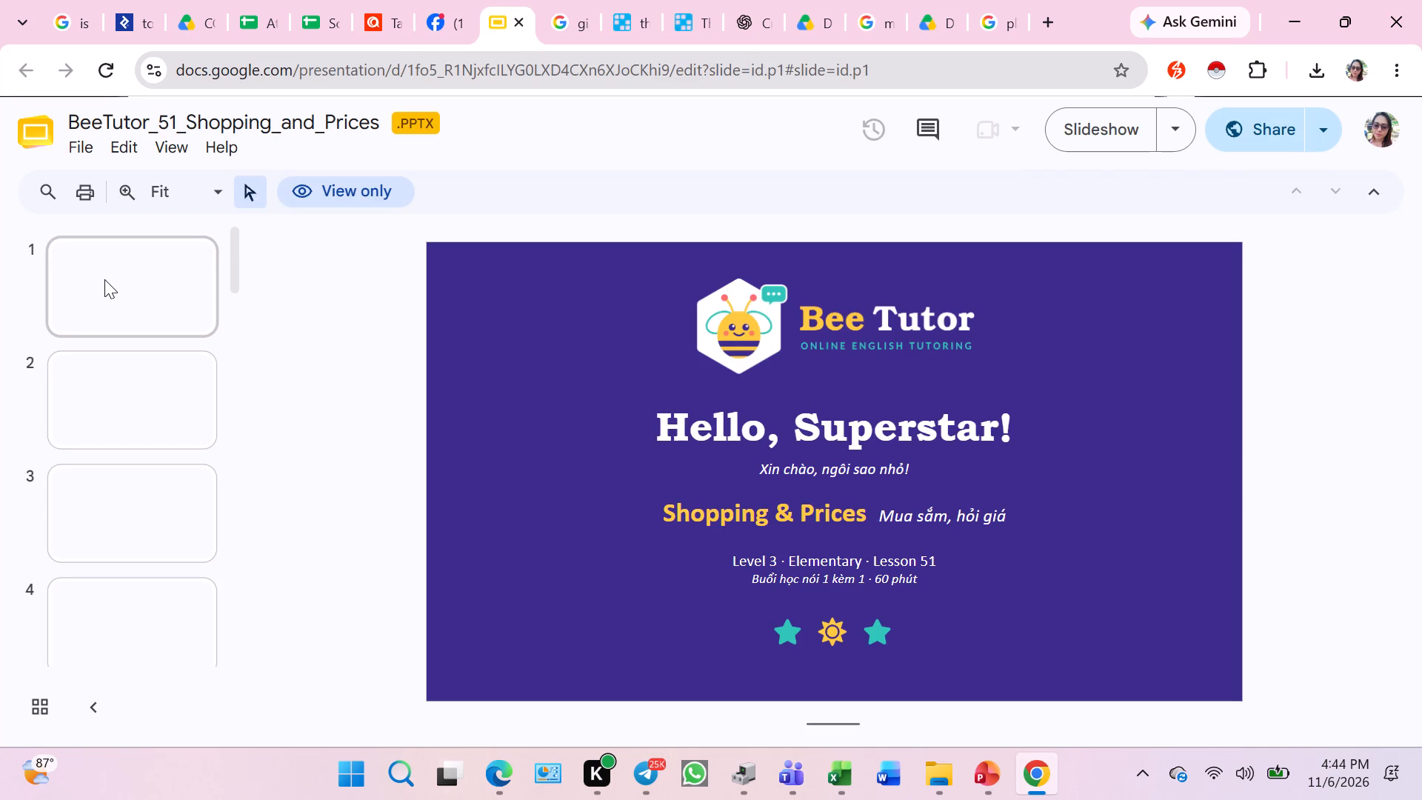
{"action": "left_click", "coordinate": [974, 779]}
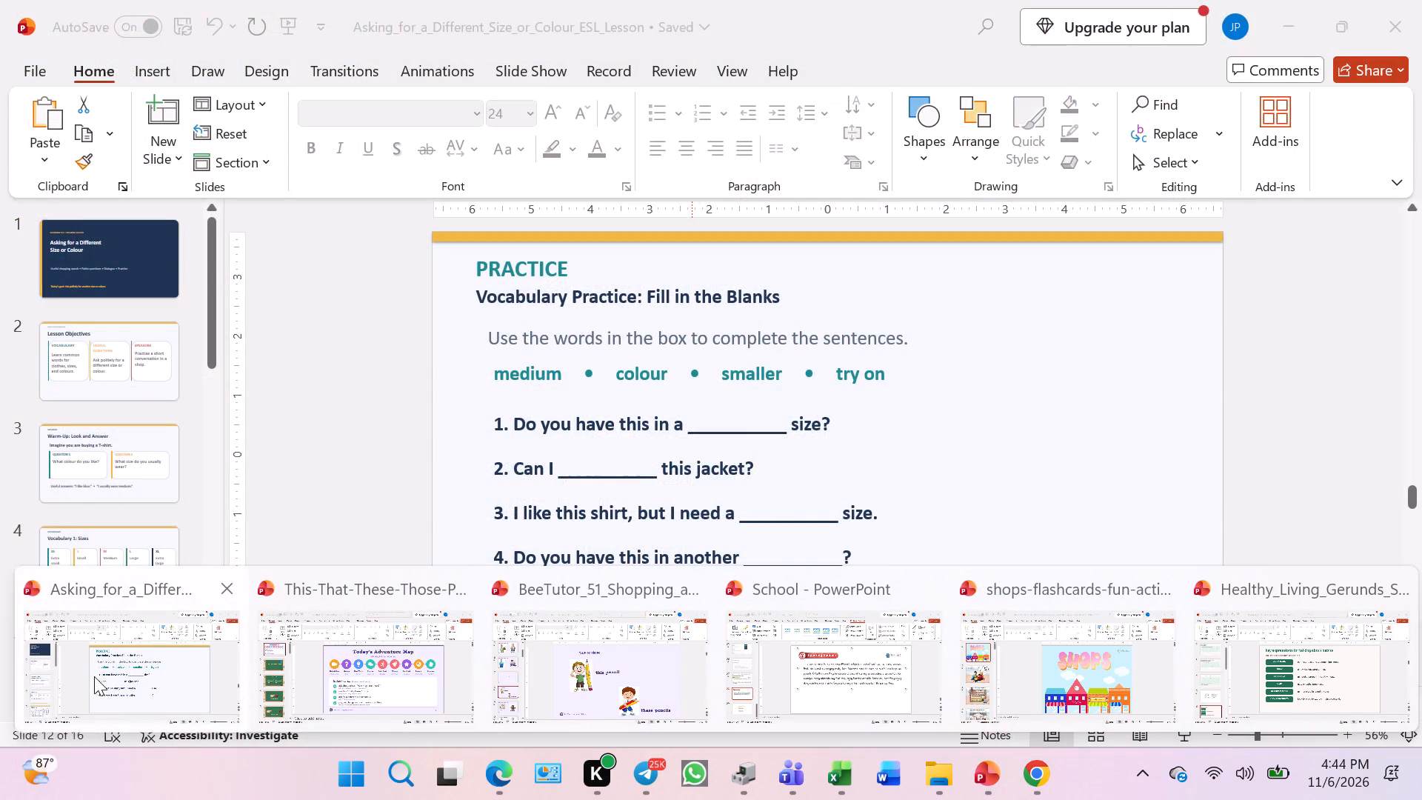
{"action": "left_click", "coordinate": [158, 390]}
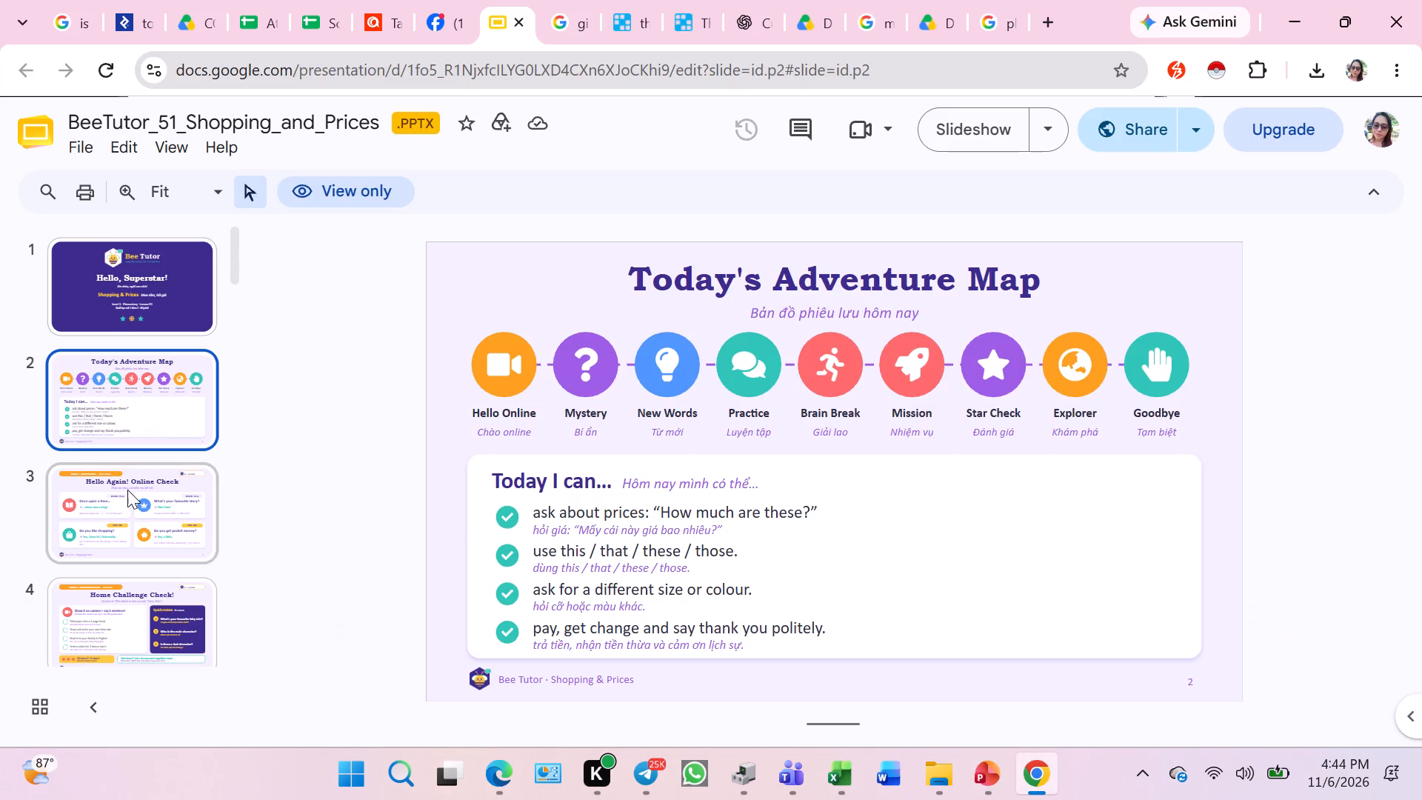
Review the online Shopping and Prices lesson slides from "Hello Again! Online Check" through "At the Shop".
{"action": "left_click", "coordinate": [127, 490]}
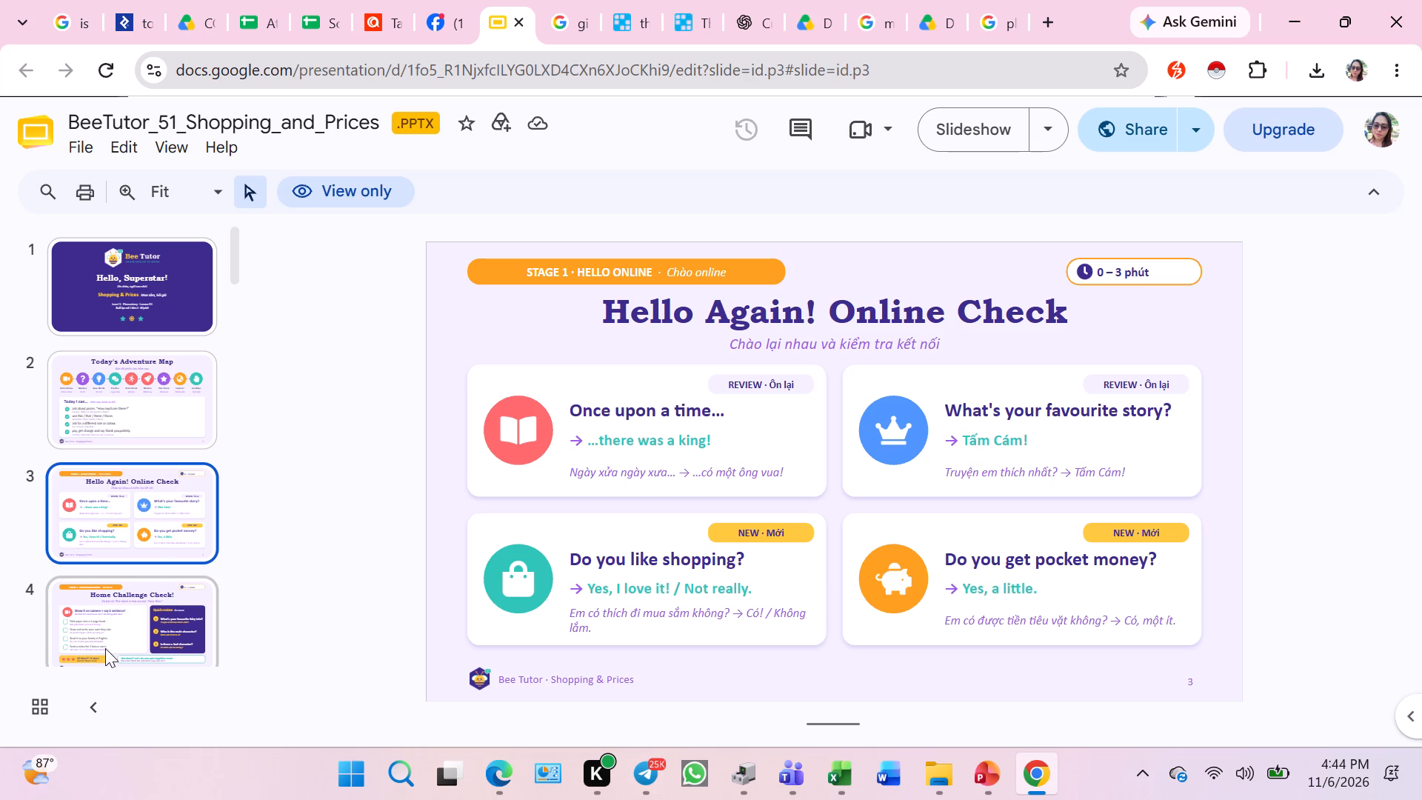
{"action": "left_click", "coordinate": [117, 599]}
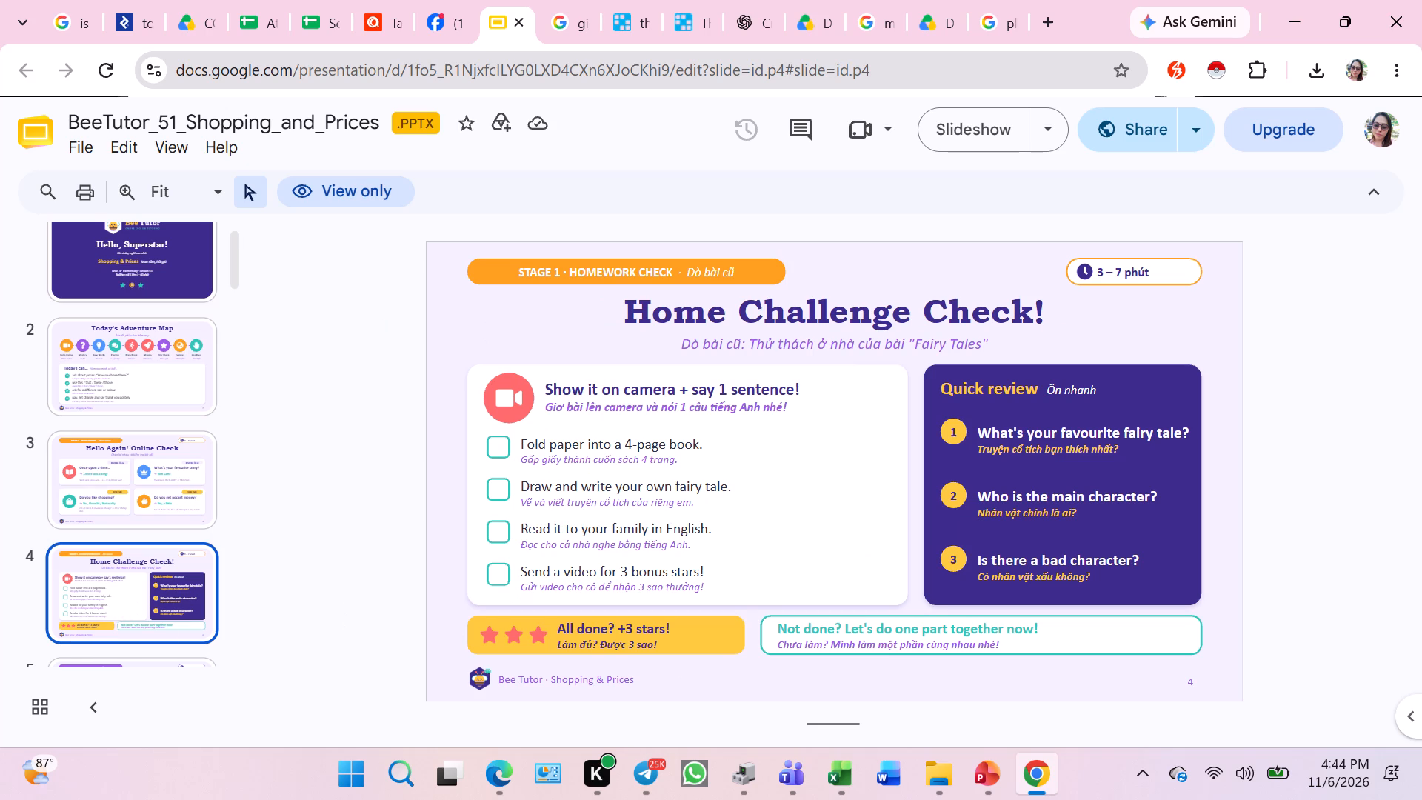
{"action": "scroll", "coordinate": [210, 625], "scroll_direction": "down", "scroll_amount": 1}
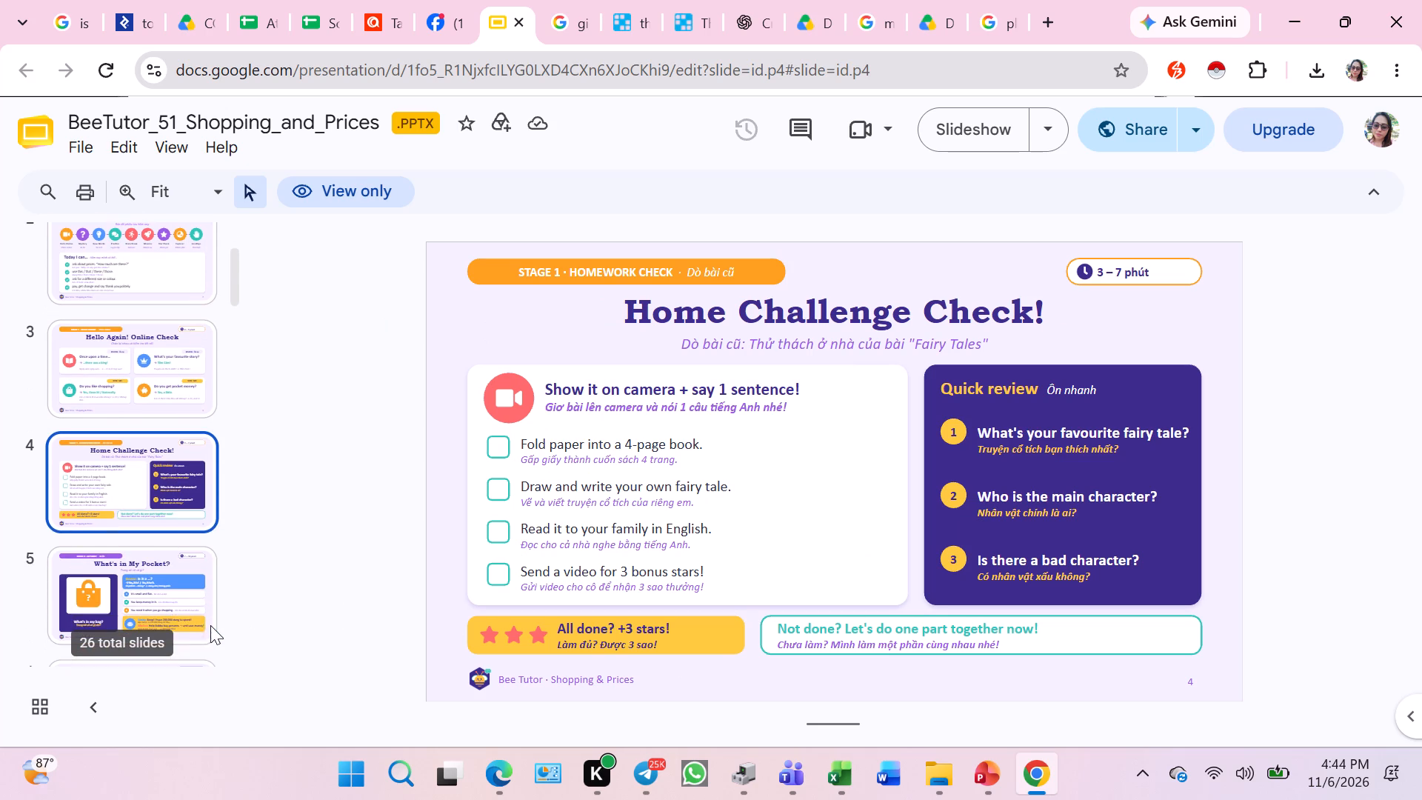
{"action": "left_click", "coordinate": [122, 590]}
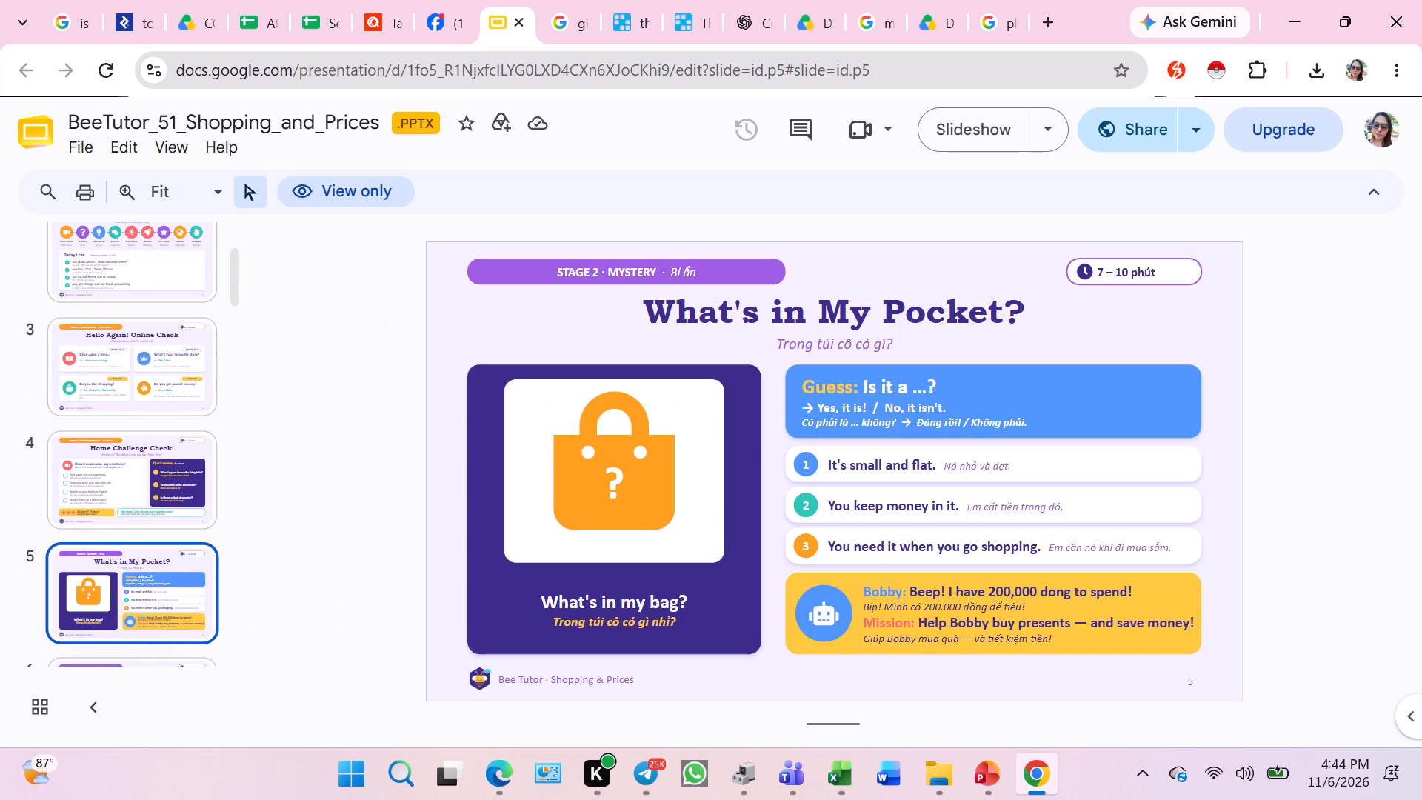
{"action": "scroll", "coordinate": [915, 611], "scroll_direction": "down", "scroll_amount": 1}
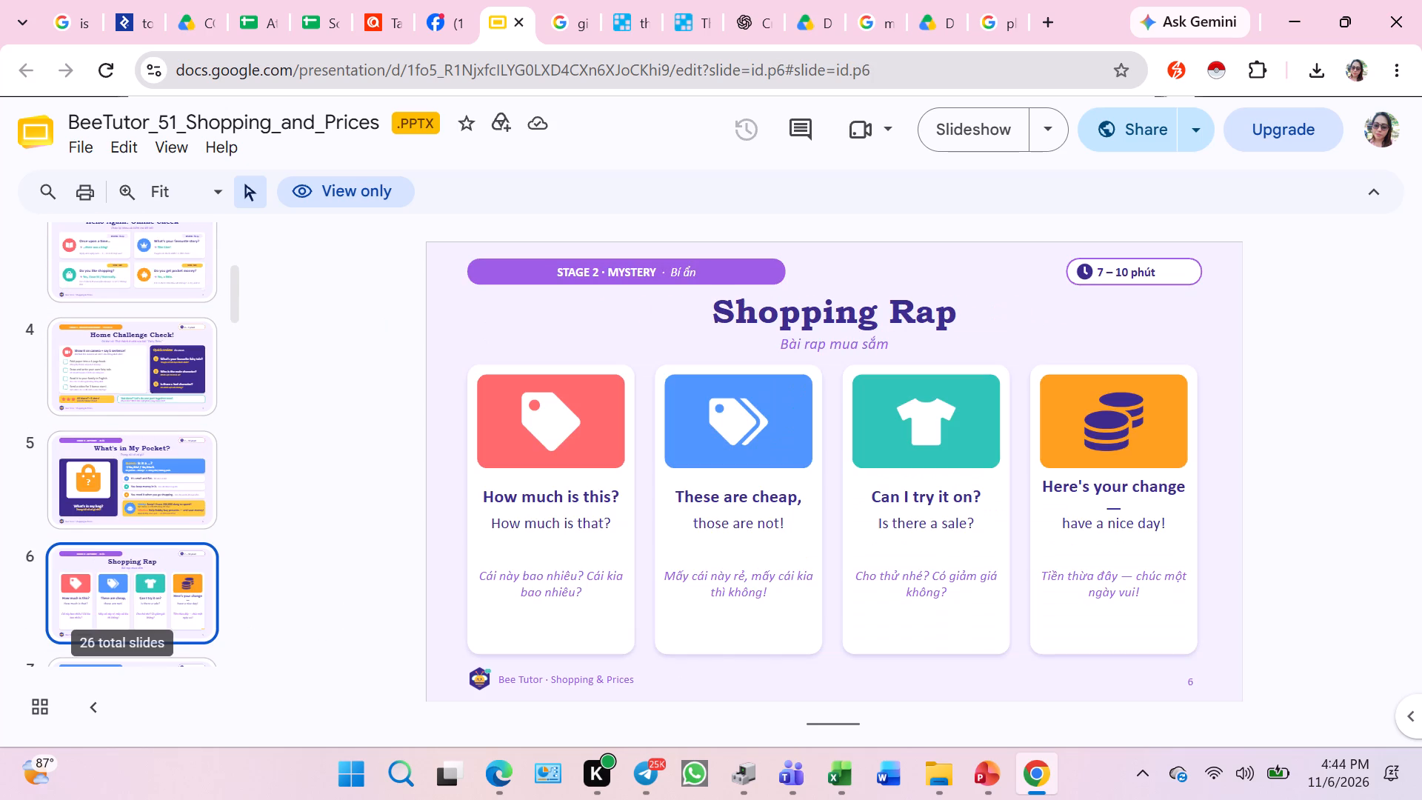
{"action": "scroll", "coordinate": [915, 611], "scroll_direction": "down", "scroll_amount": 1}
{"action": "left_click", "coordinate": [150, 558]}
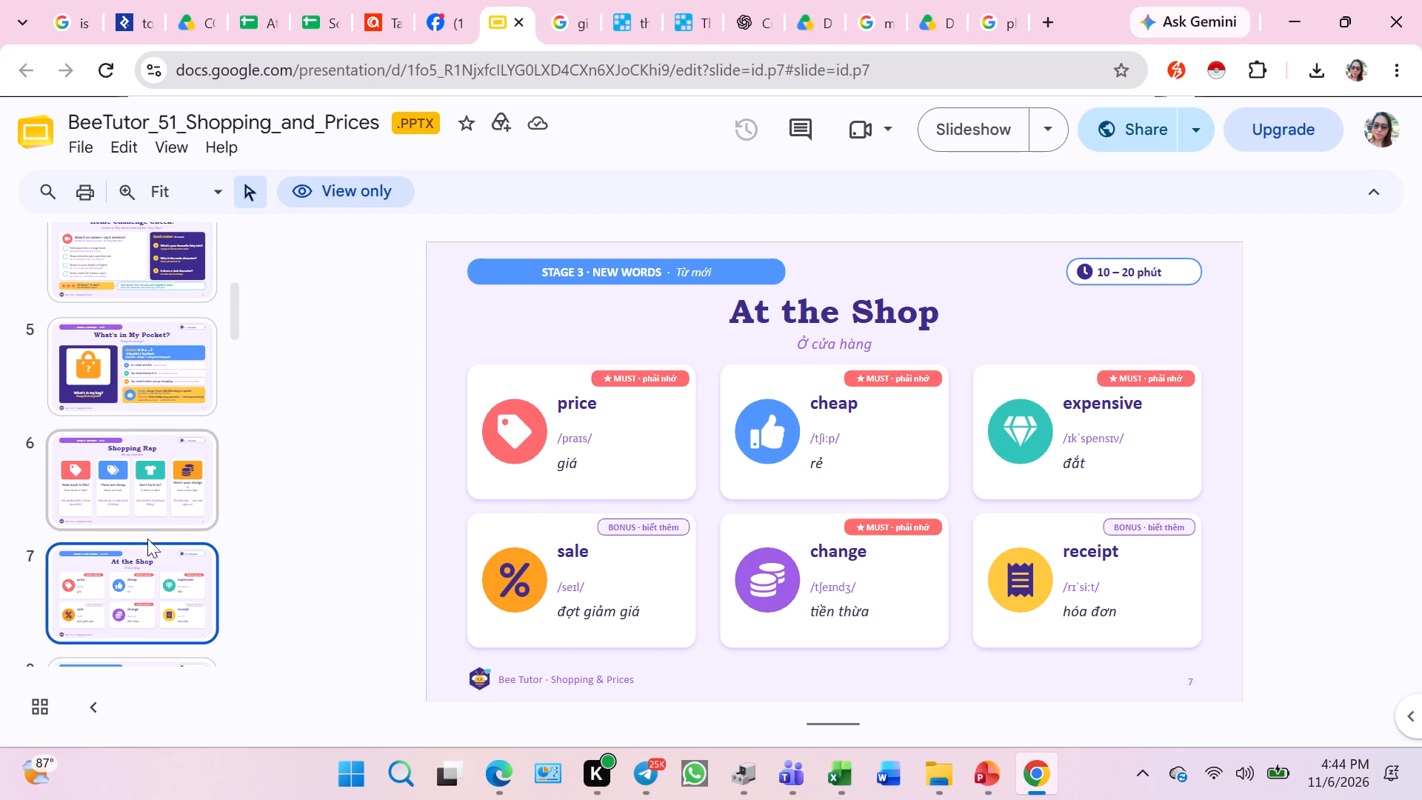
{"action": "left_click", "coordinate": [150, 516]}
{"action": "left_click", "coordinate": [100, 387]}
{"action": "left_click", "coordinate": [204, 616]}
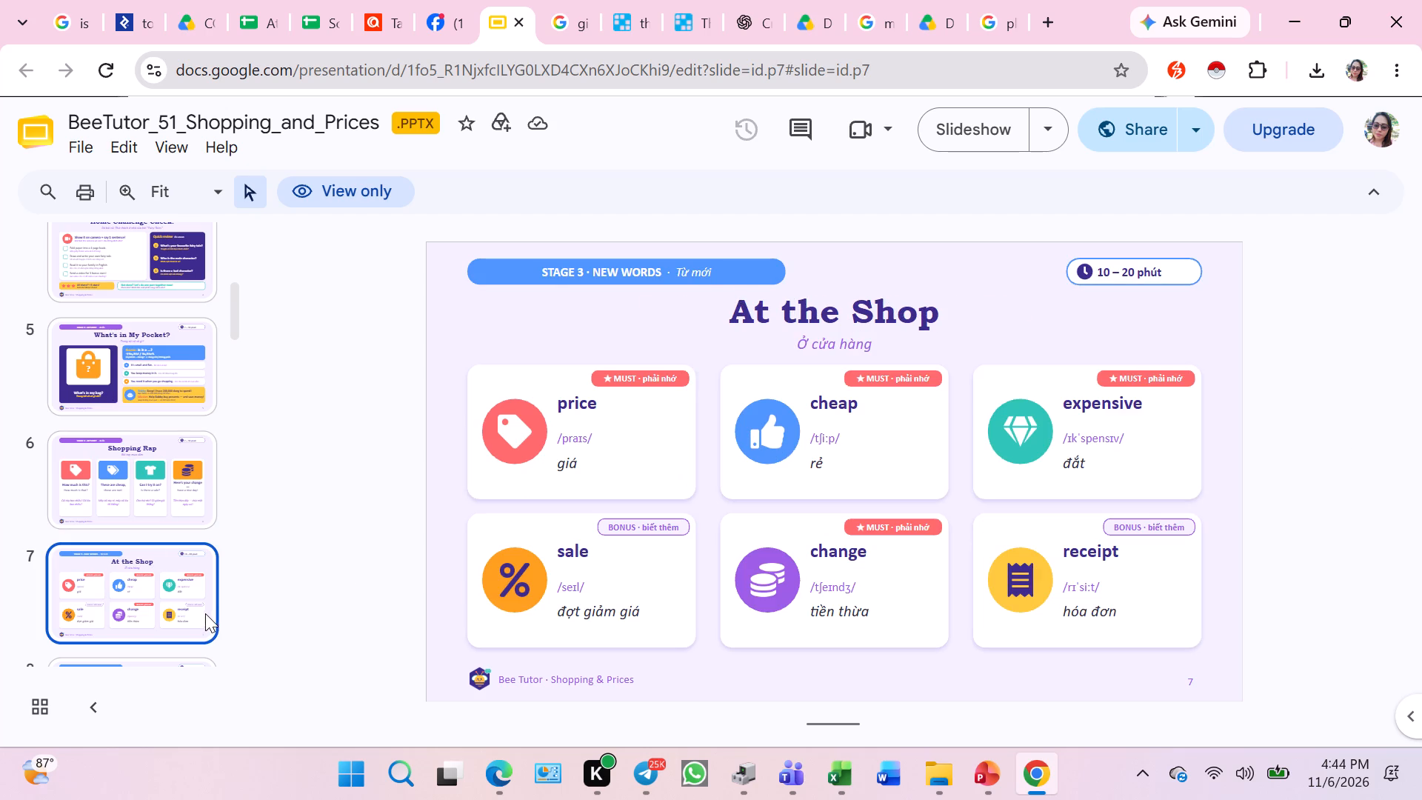
Review the "Shopping Words", "Ask and Answer" and "Bobby Goes Shopping" slides, skim the remaining thumbnails and return to the start of the list.
{"action": "scroll", "coordinate": [224, 609], "scroll_direction": "down", "scroll_amount": 2}
{"action": "left_click", "coordinate": [151, 509]}
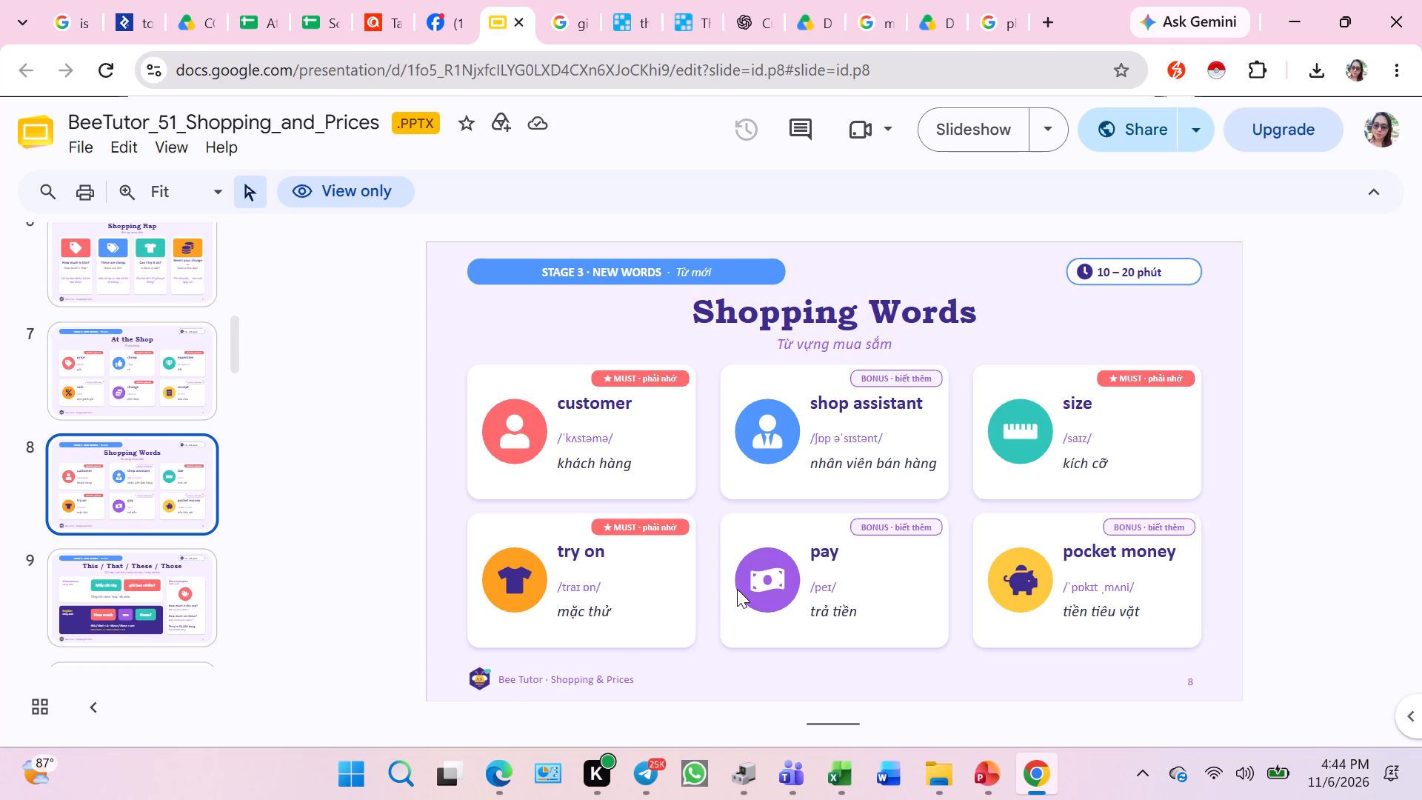
{"action": "scroll", "coordinate": [99, 598], "scroll_direction": "down", "scroll_amount": 2}
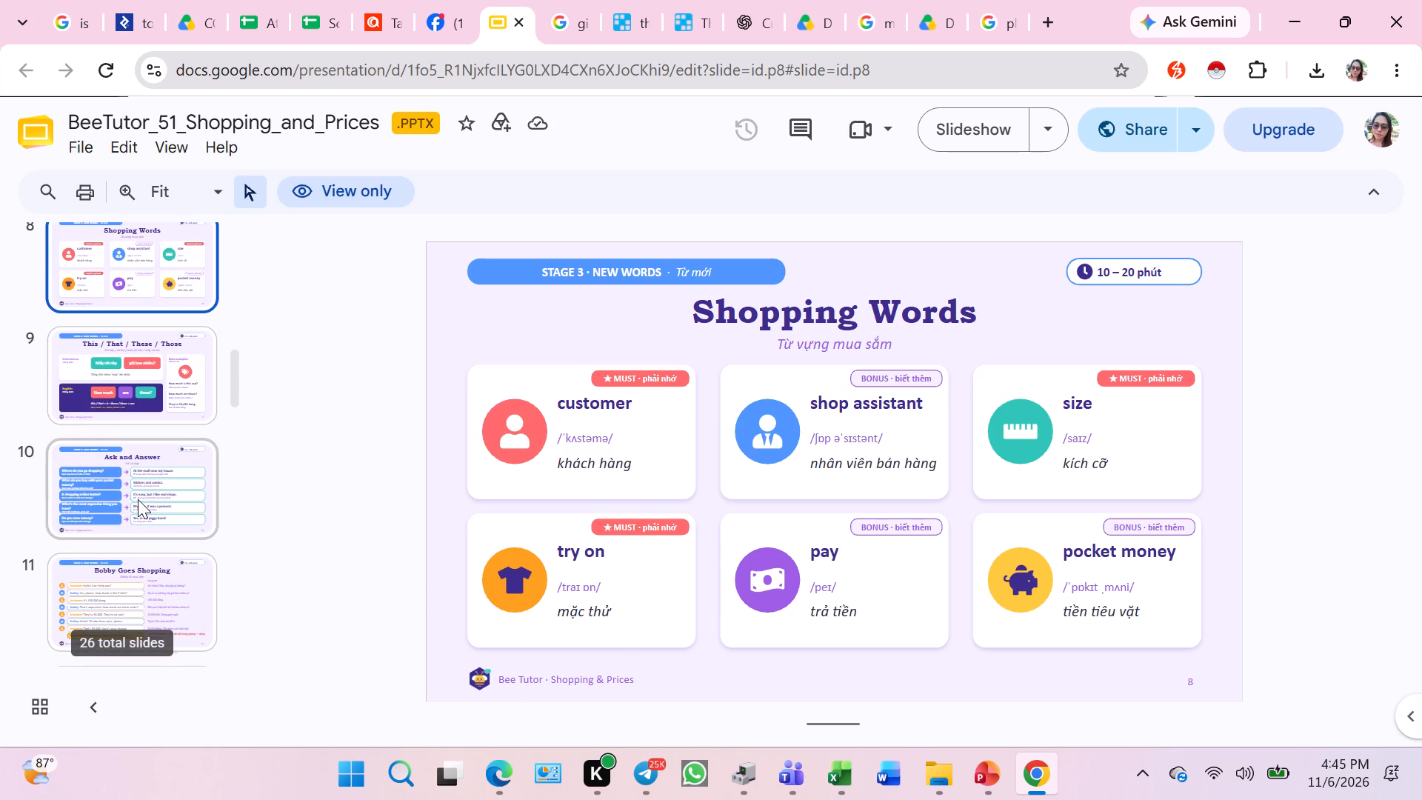
{"action": "left_click", "coordinate": [138, 499]}
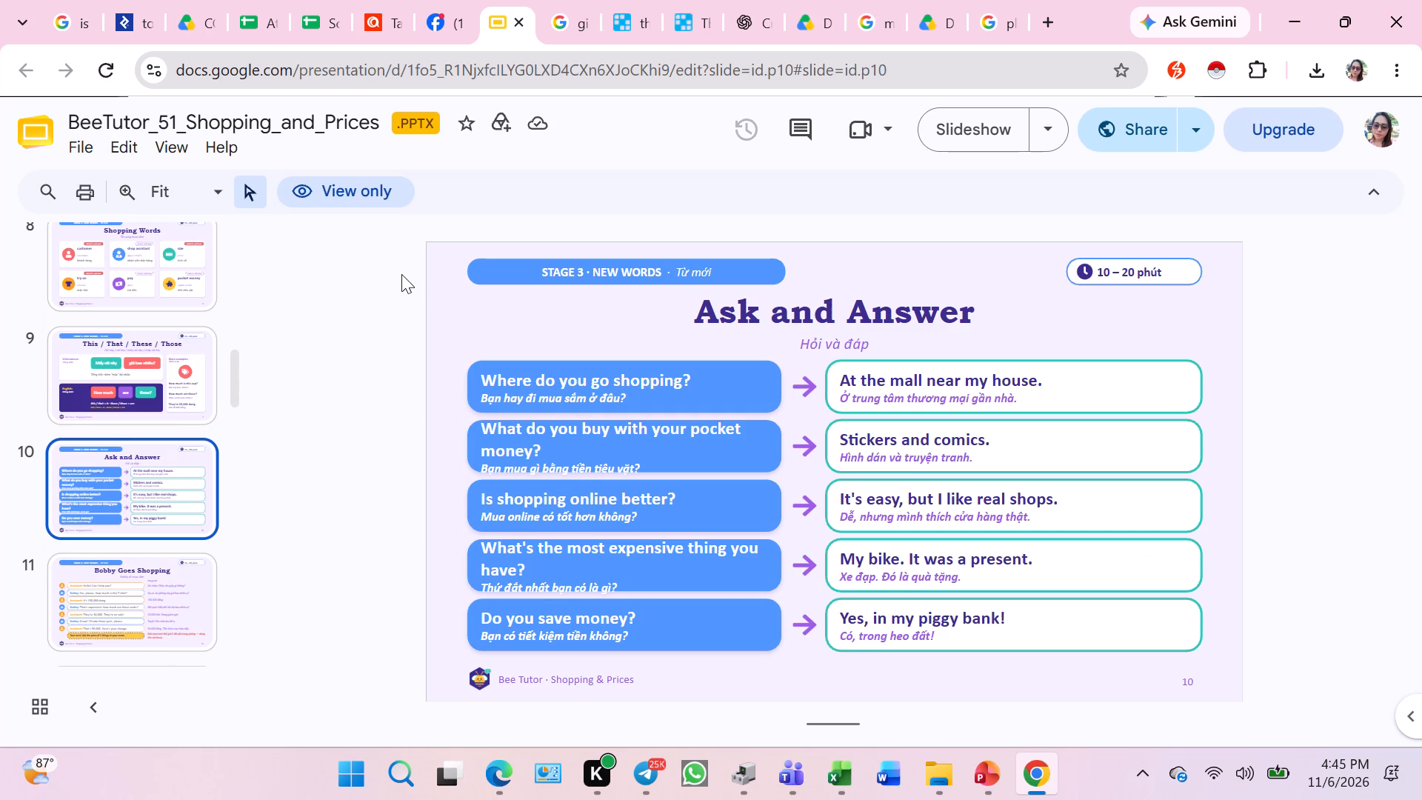
{"action": "scroll", "coordinate": [121, 570], "scroll_direction": "down", "scroll_amount": 1}
{"action": "left_click", "coordinate": [121, 527]}
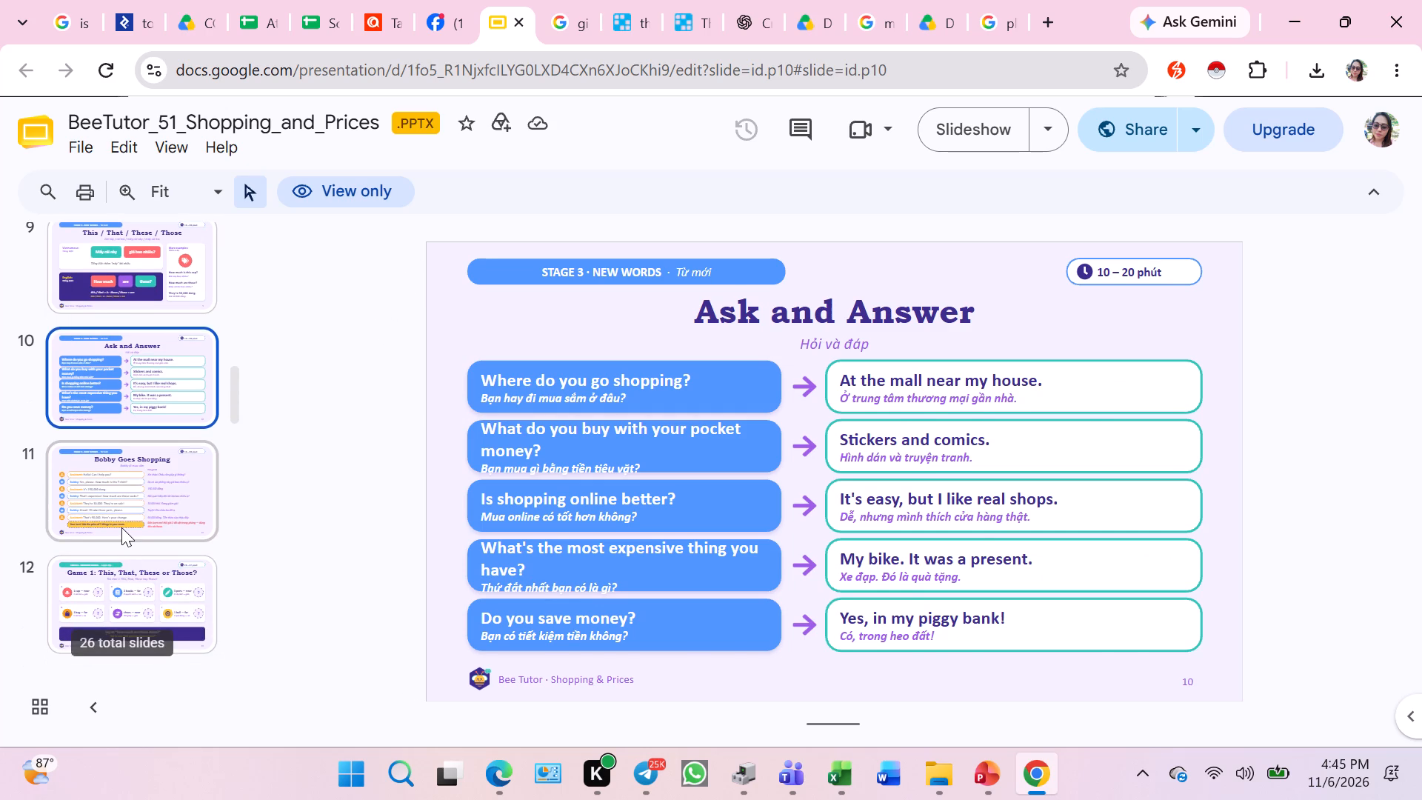
{"action": "scroll", "coordinate": [211, 573], "scroll_direction": "down", "scroll_amount": 1}
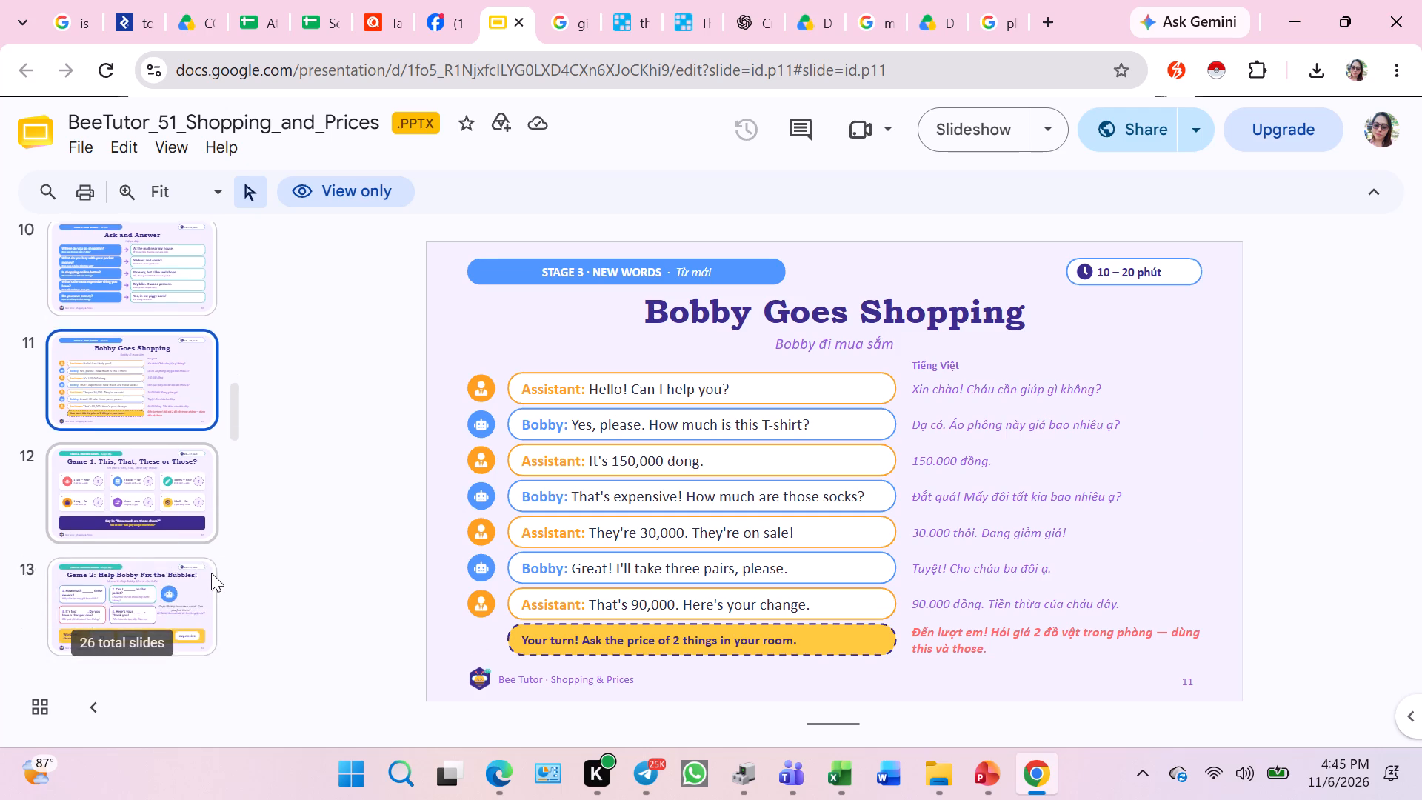
{"action": "scroll", "coordinate": [211, 573], "scroll_direction": "down", "scroll_amount": 20}
{"action": "scroll", "coordinate": [211, 573], "scroll_direction": "down", "scroll_amount": 2}
{"action": "scroll", "coordinate": [210, 589], "scroll_direction": "up", "scroll_amount": 3}
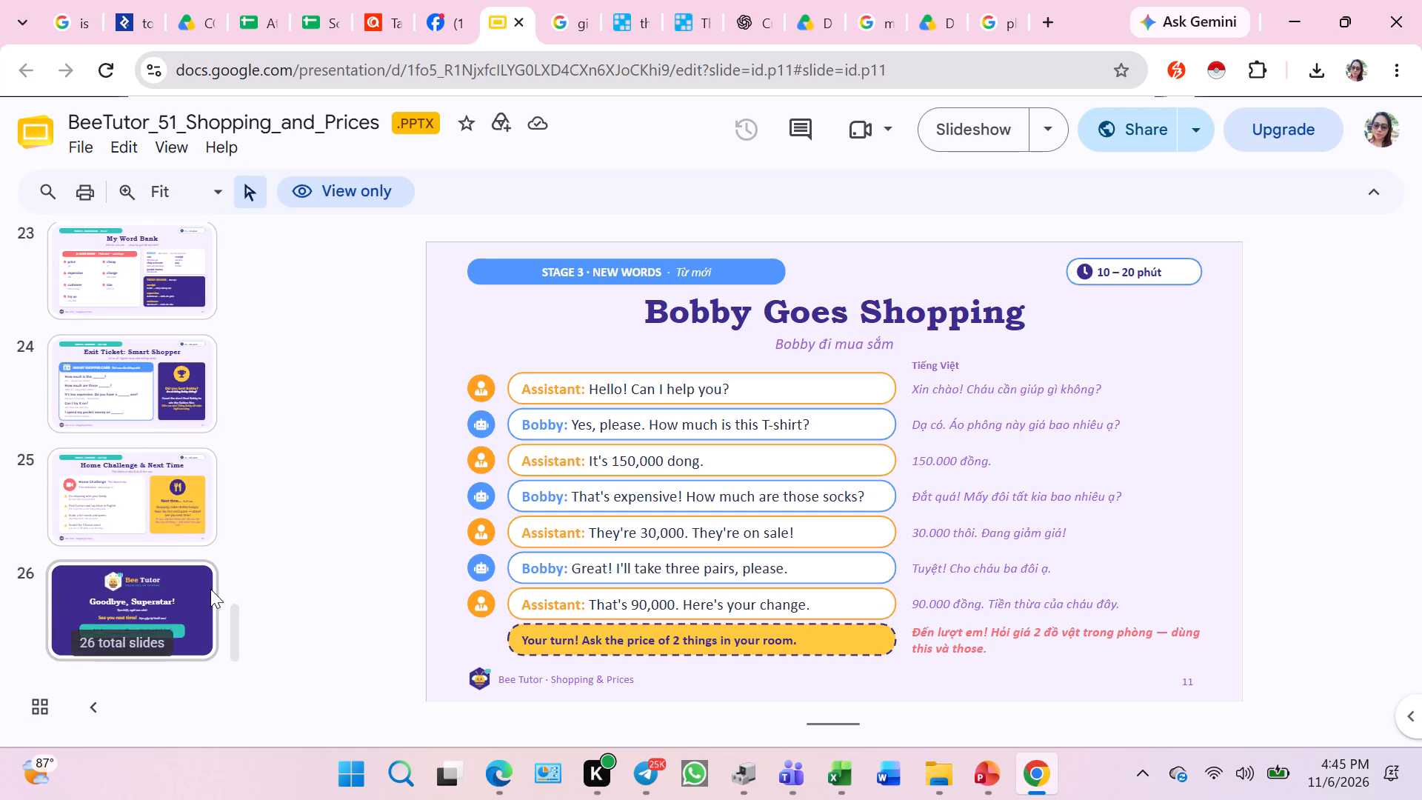
{"action": "scroll", "coordinate": [210, 589], "scroll_direction": "up", "scroll_amount": 8}
{"action": "left_click_drag", "start_coordinate": [231, 453], "coordinate": [272, 108]}
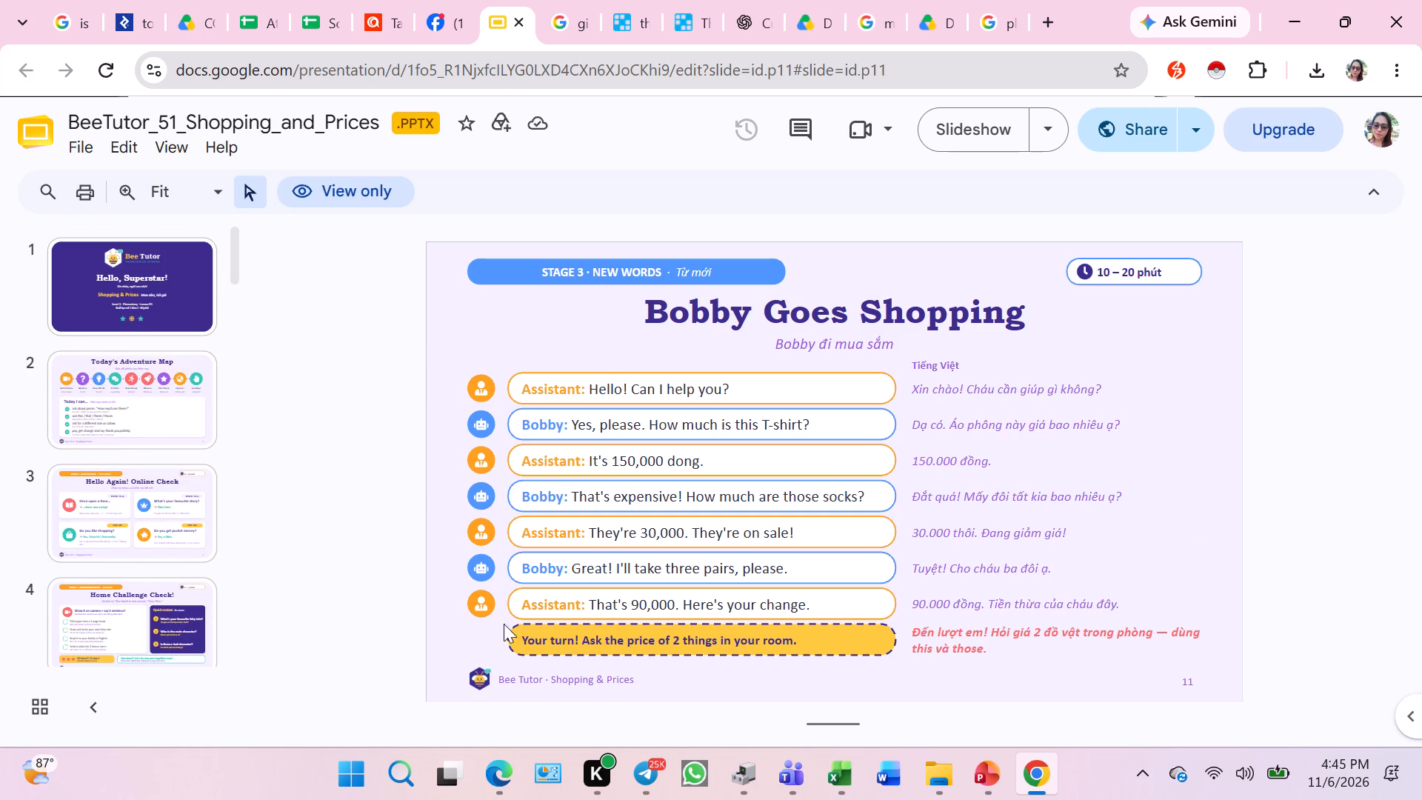
Switch to the This-That-These-Those lesson in PowerPoint and look through its slides from the title to the end.
{"action": "left_click", "coordinate": [982, 784]}
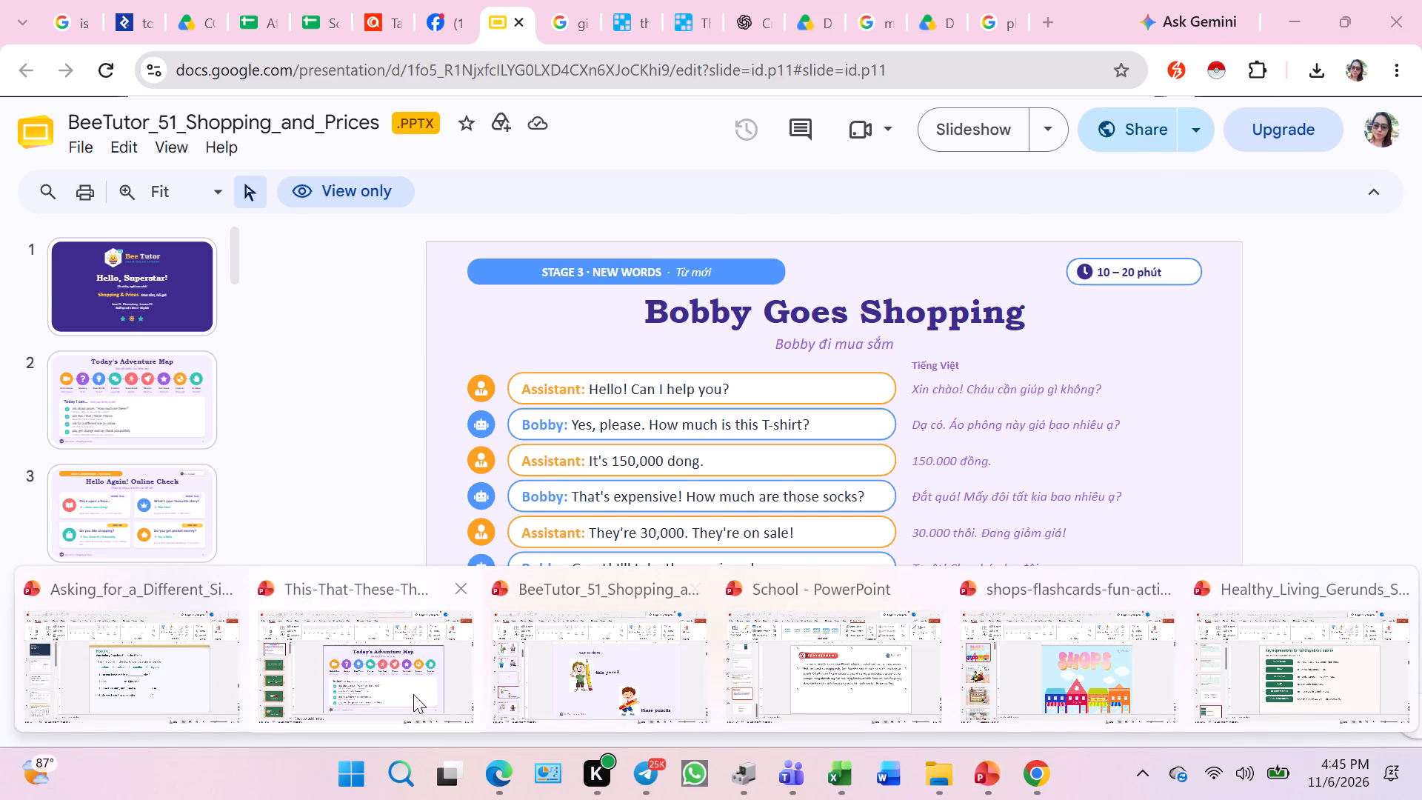
{"action": "left_click", "coordinate": [413, 694]}
{"action": "left_click", "coordinate": [84, 340]}
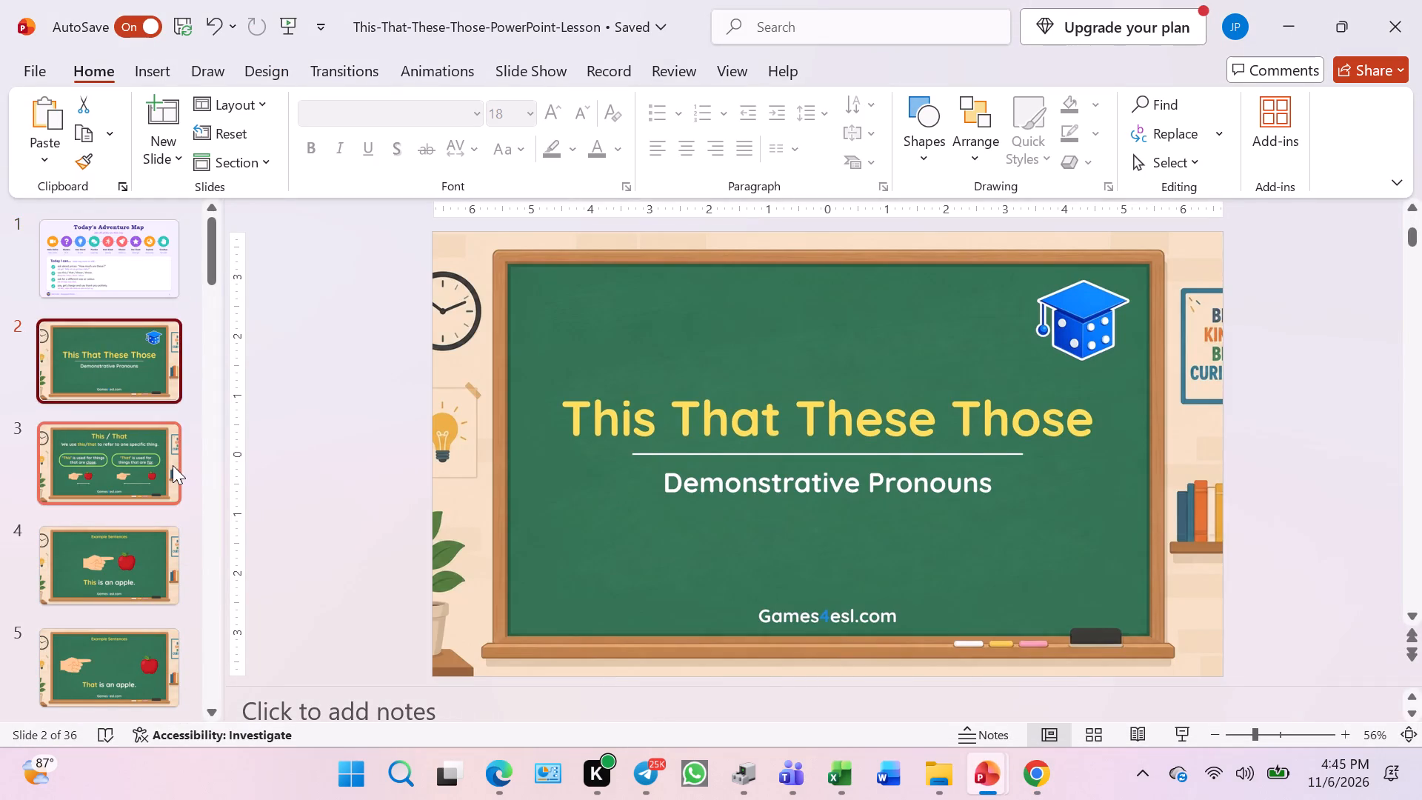
{"action": "left_click", "coordinate": [173, 465]}
{"action": "left_click", "coordinate": [126, 570]}
{"action": "scroll", "coordinate": [126, 570], "scroll_direction": "down", "scroll_amount": 6}
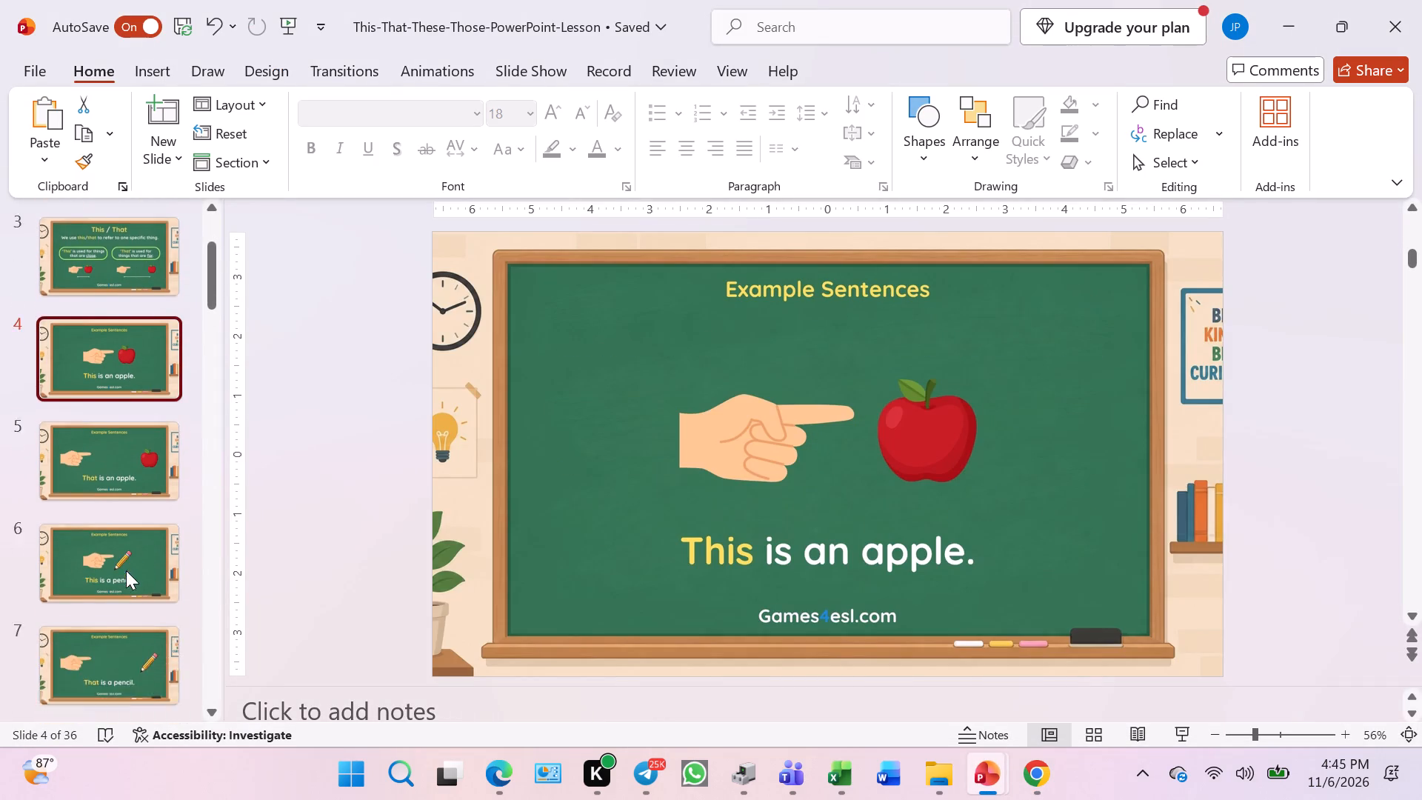
{"action": "scroll", "coordinate": [126, 570], "scroll_direction": "down", "scroll_amount": 20}
{"action": "scroll", "coordinate": [126, 570], "scroll_direction": "down", "scroll_amount": 15}
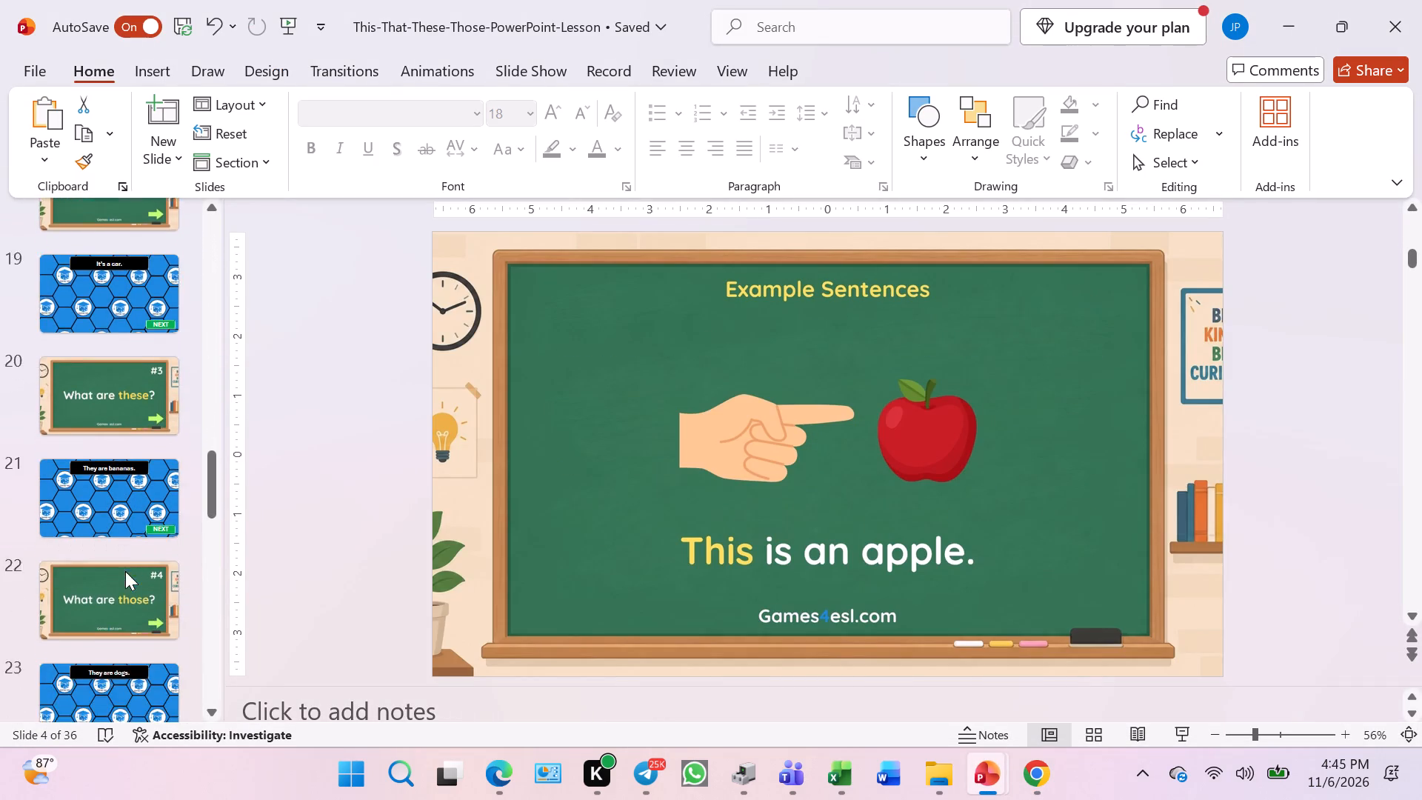
{"action": "scroll", "coordinate": [125, 571], "scroll_direction": "down", "scroll_amount": 20}
{"action": "scroll", "coordinate": [125, 571], "scroll_direction": "down", "scroll_amount": 20}
{"action": "scroll", "coordinate": [125, 571], "scroll_direction": "down", "scroll_amount": 3}
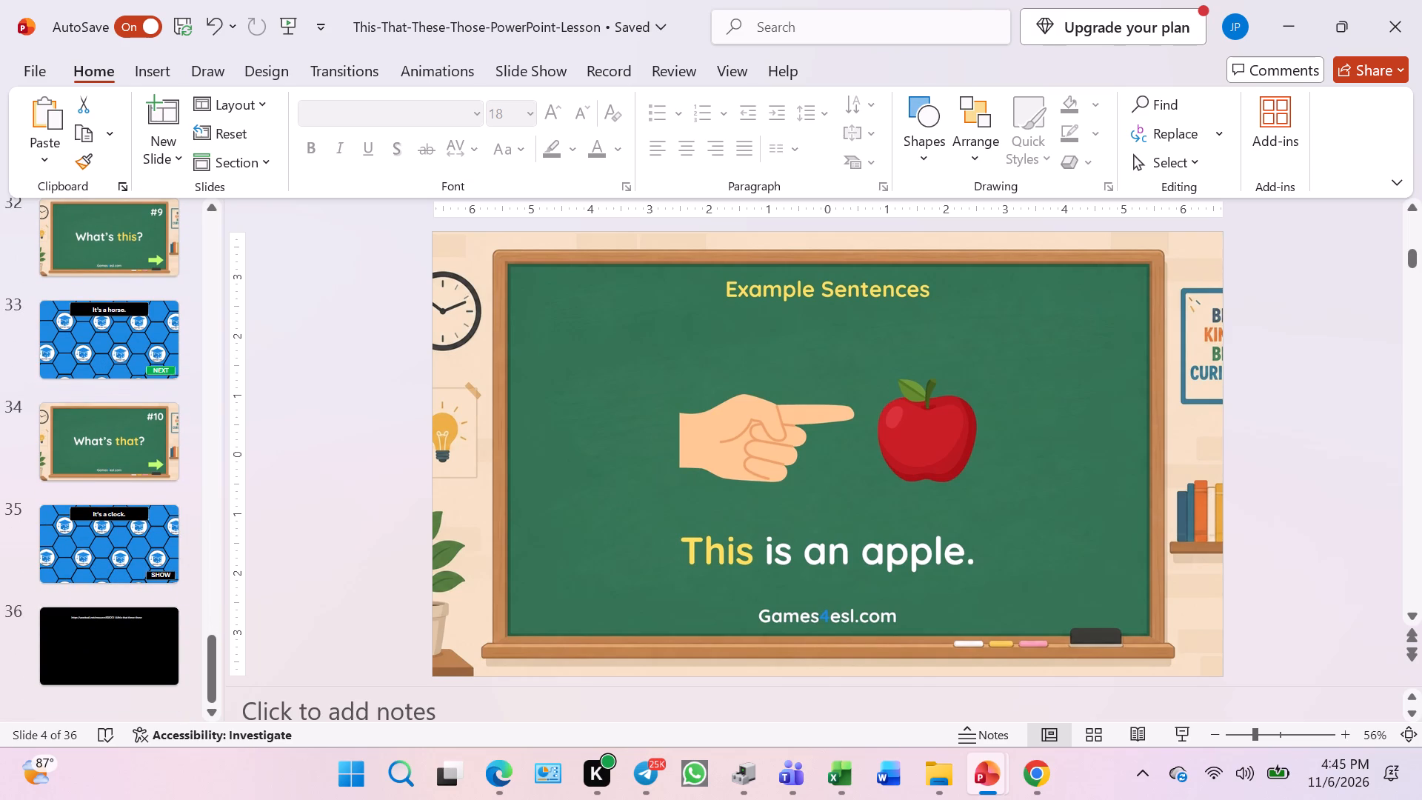
Switch to the shops flashcards presentation and look through its shop slides as far as the book shop.
{"action": "left_click", "coordinate": [987, 770]}
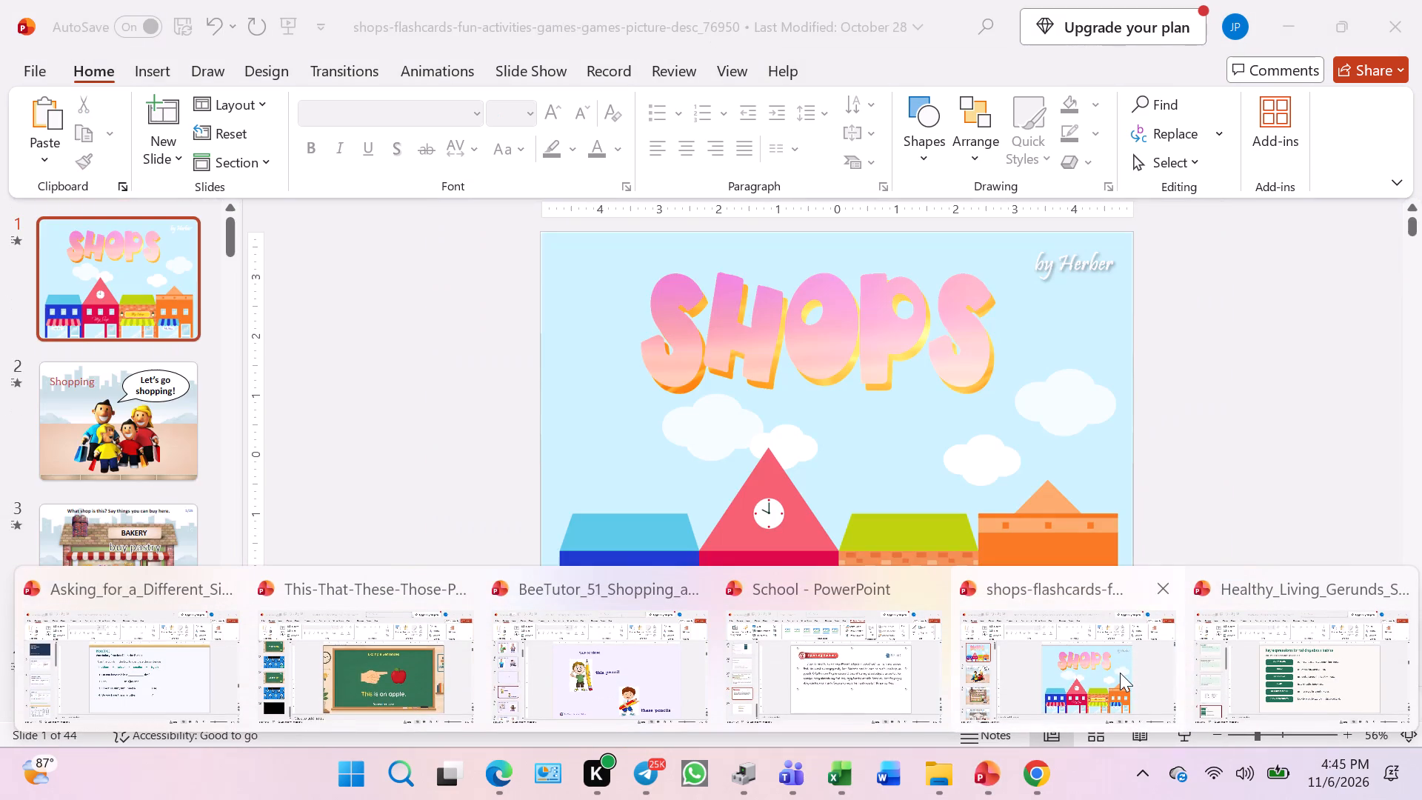
{"action": "left_click", "coordinate": [1120, 673]}
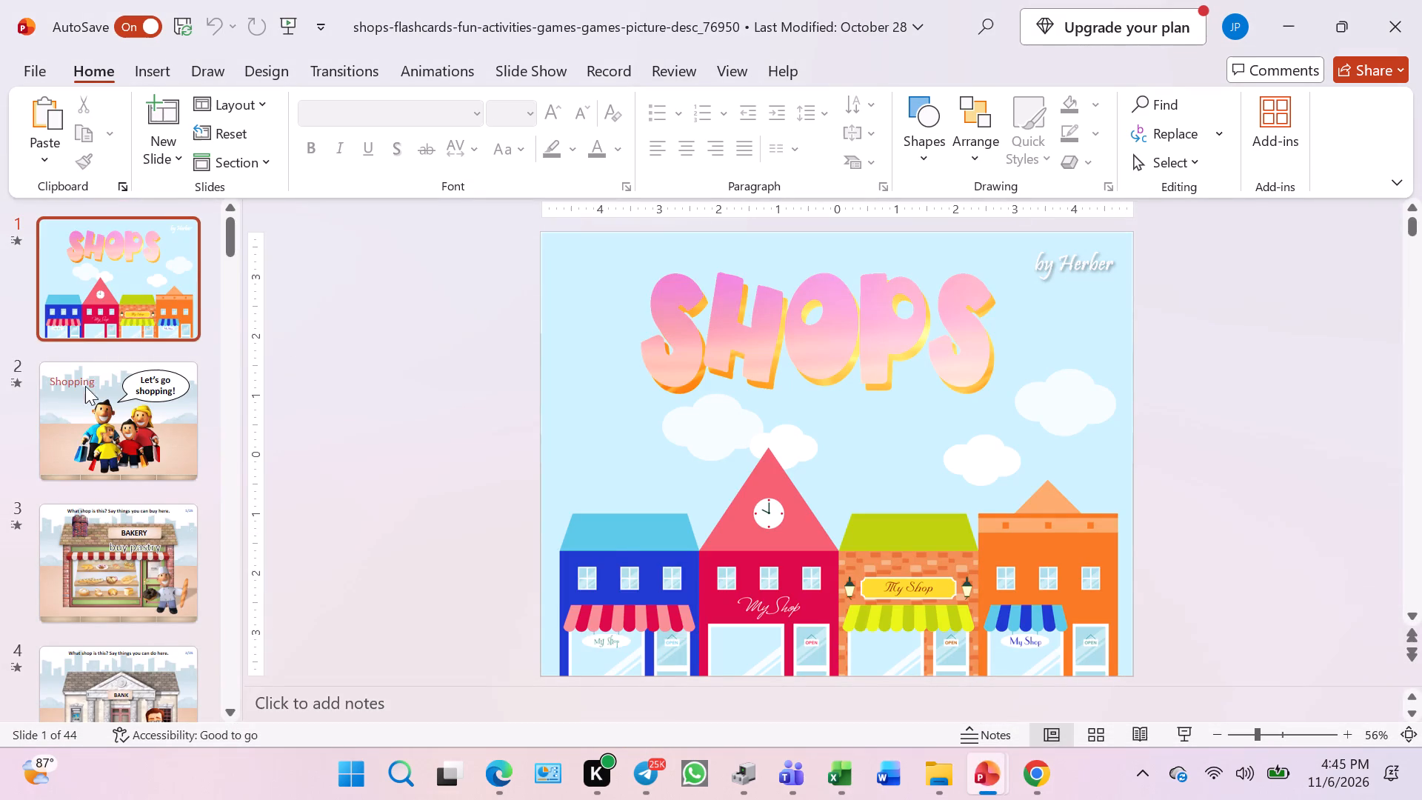
{"action": "left_click", "coordinate": [82, 419]}
{"action": "left_click", "coordinate": [88, 541]}
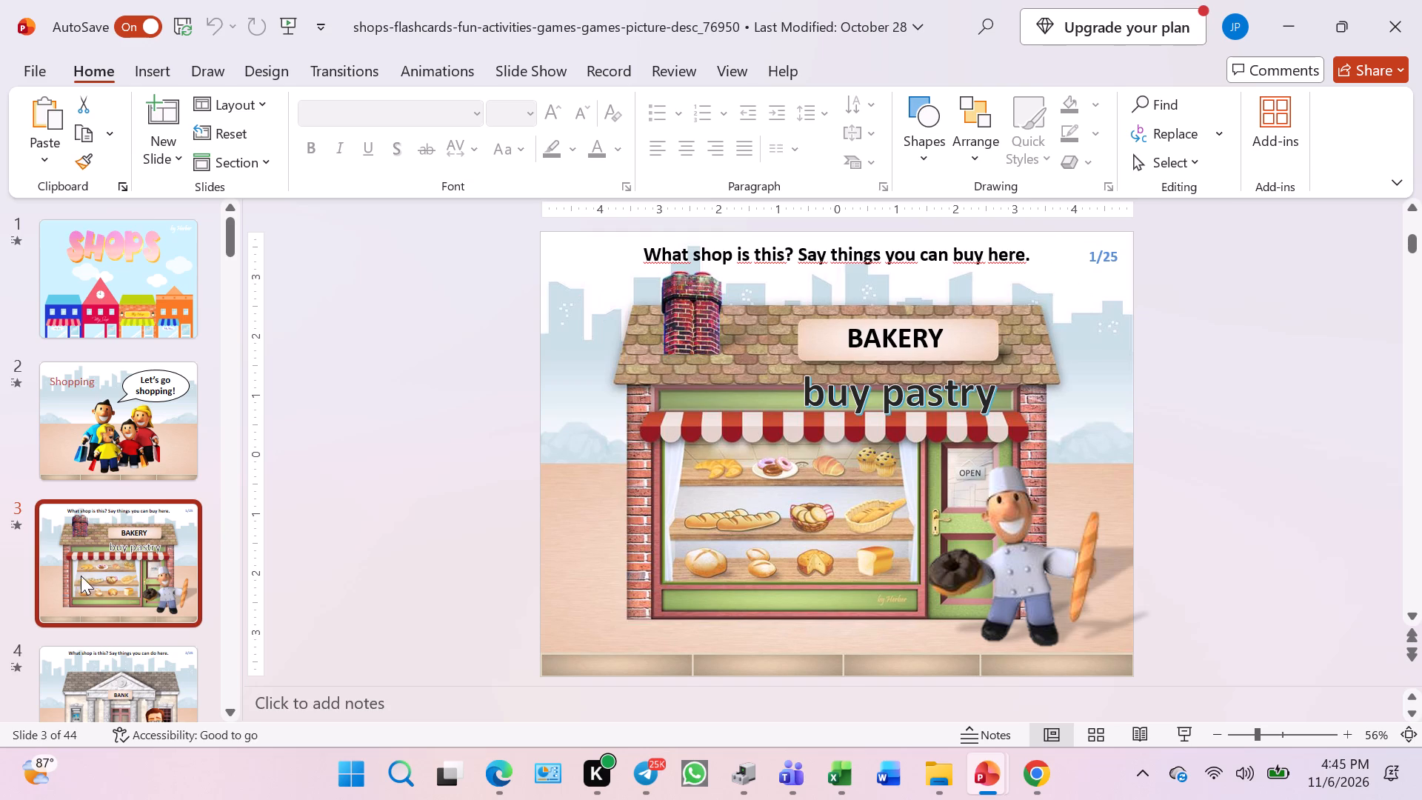
{"action": "left_click", "coordinate": [94, 656]}
{"action": "scroll", "coordinate": [245, 626], "scroll_direction": "down", "scroll_amount": 4}
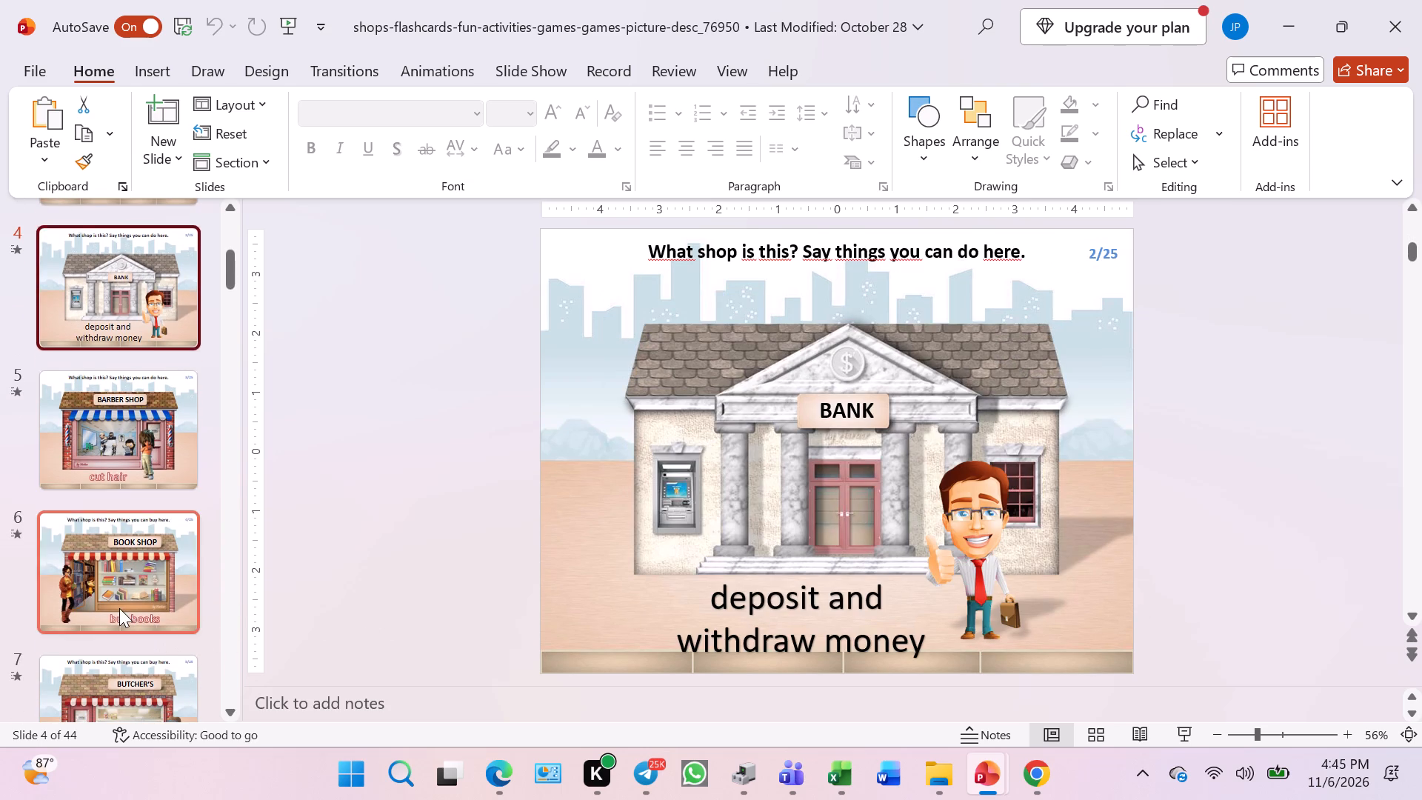
{"action": "left_click", "coordinate": [119, 608]}
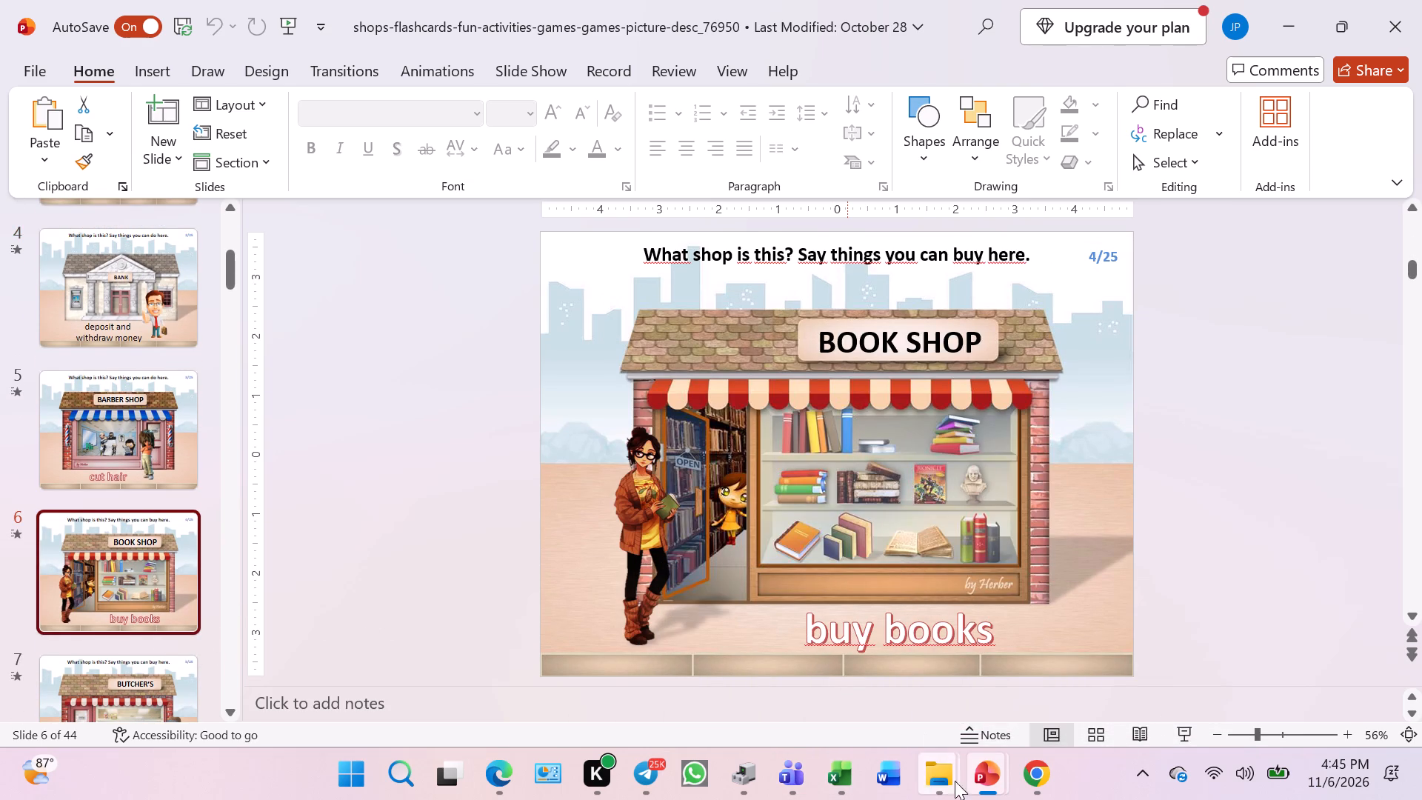
Switch back to the online Shopping and Prices lesson in Chrome and review the practice games, brain break and mission slides through "Scene 3: Wrong Change!".
{"action": "left_click", "coordinate": [1020, 765]}
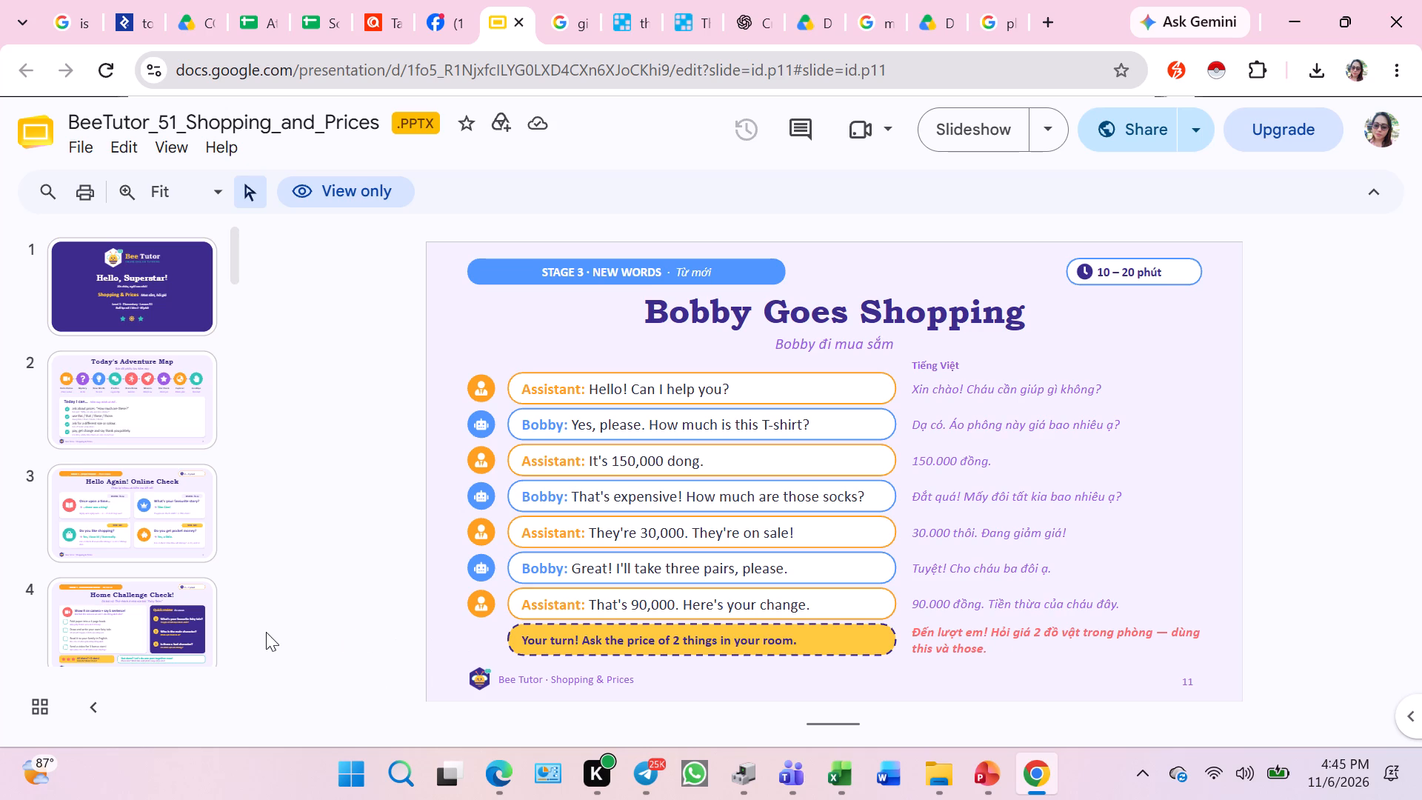
{"action": "scroll", "coordinate": [266, 632], "scroll_direction": "down", "scroll_amount": 4}
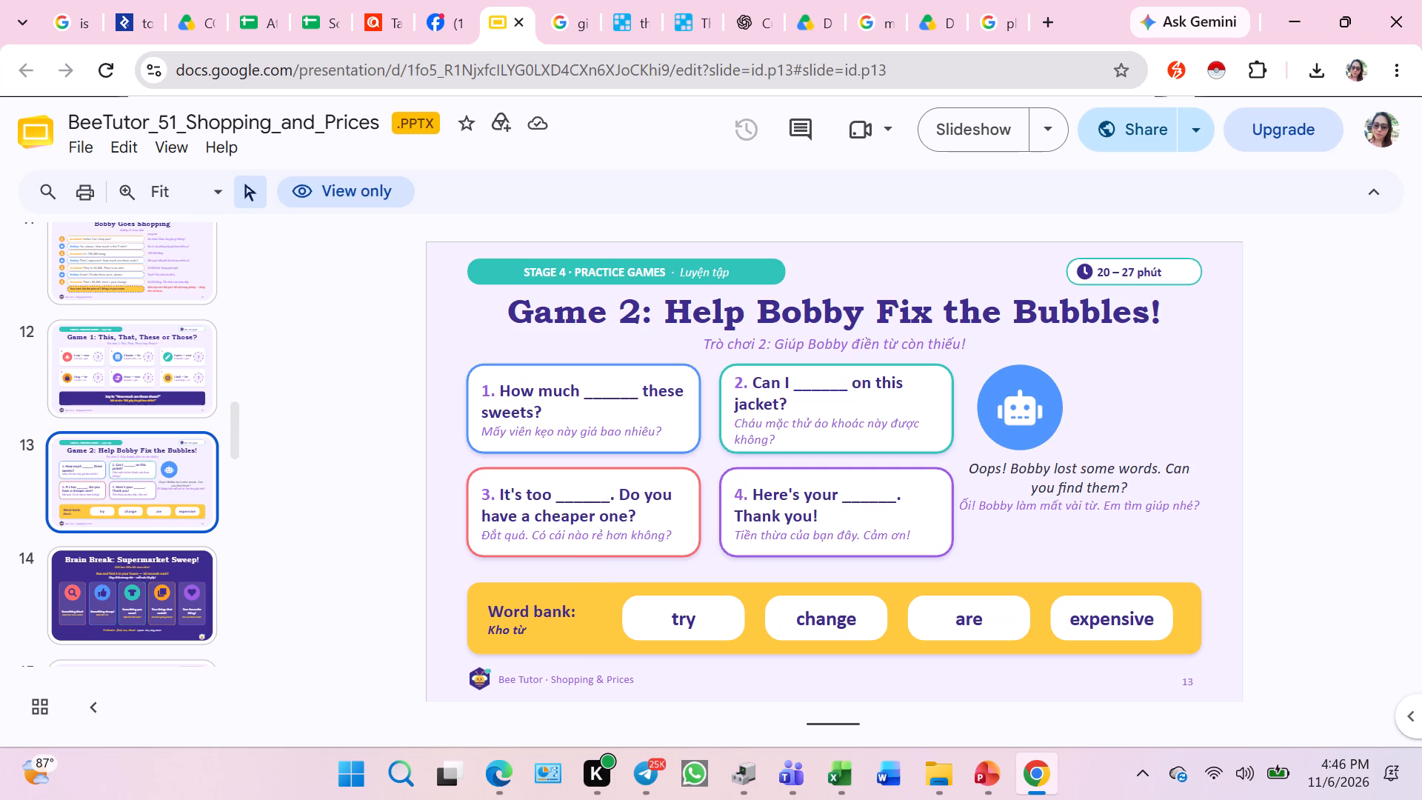
{"action": "scroll", "coordinate": [317, 531], "scroll_direction": "down", "scroll_amount": 1}
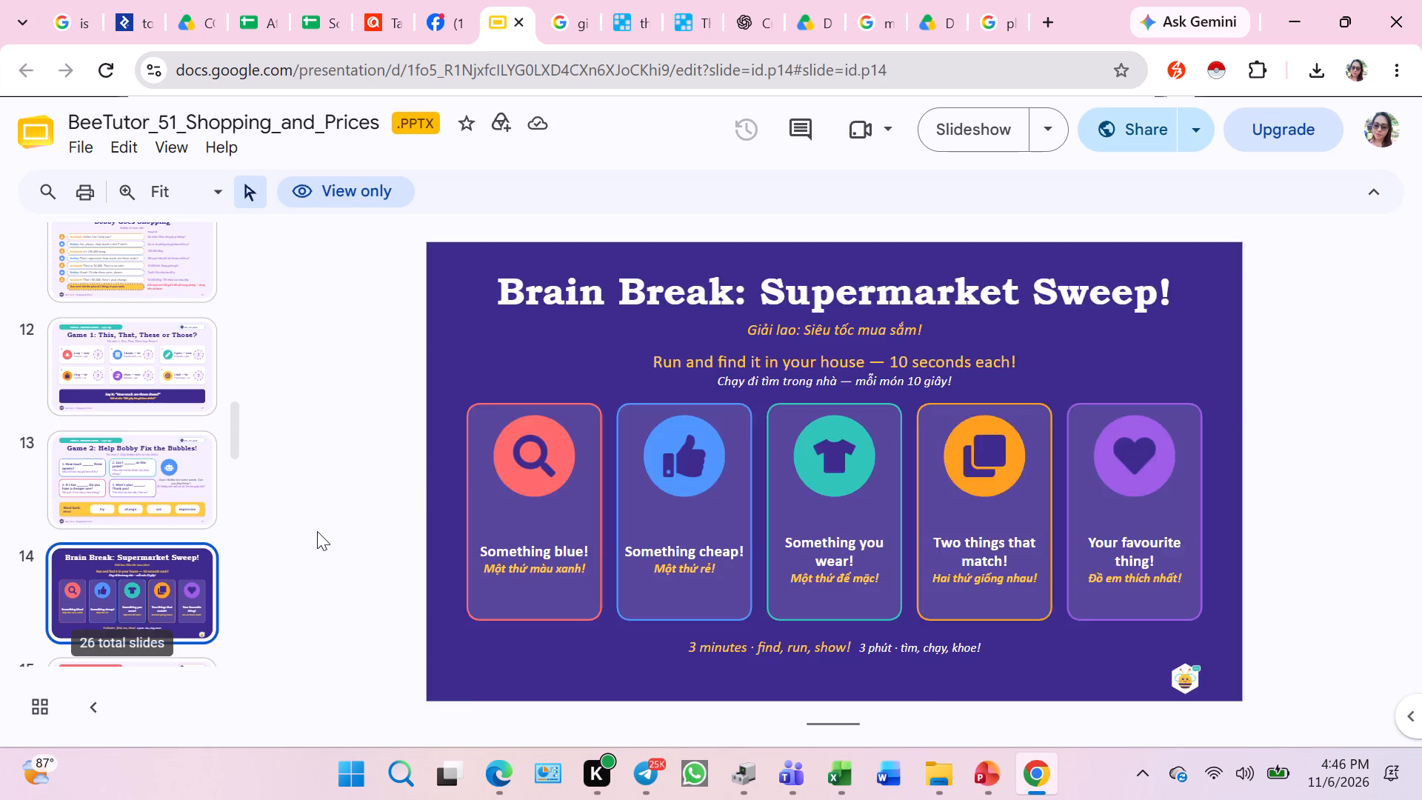
{"action": "scroll", "coordinate": [317, 531], "scroll_direction": "down", "scroll_amount": 12}
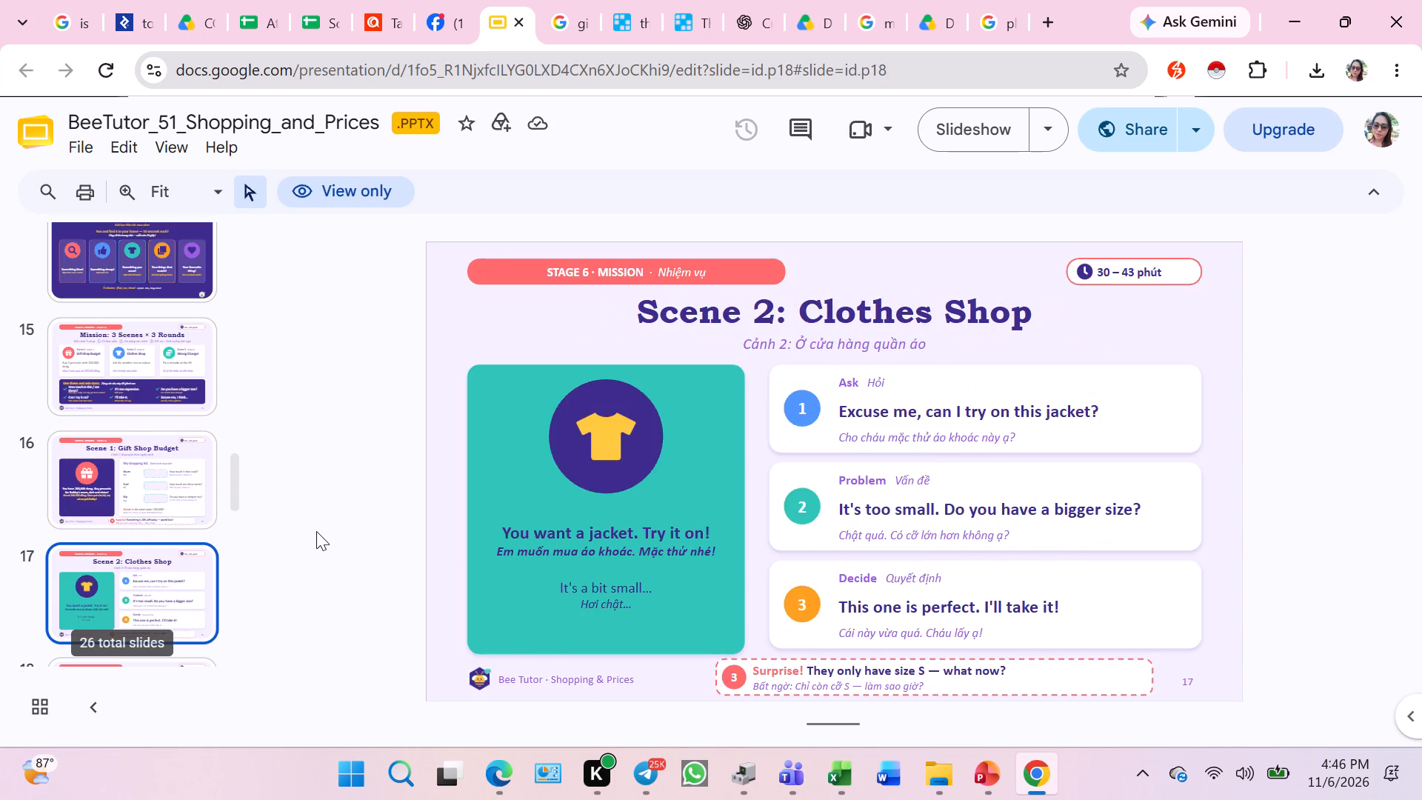
{"action": "scroll", "coordinate": [316, 531], "scroll_direction": "down", "scroll_amount": 20}
{"action": "scroll", "coordinate": [316, 531], "scroll_direction": "down", "scroll_amount": 7}
{"action": "scroll", "coordinate": [306, 544], "scroll_direction": "up", "scroll_amount": 6}
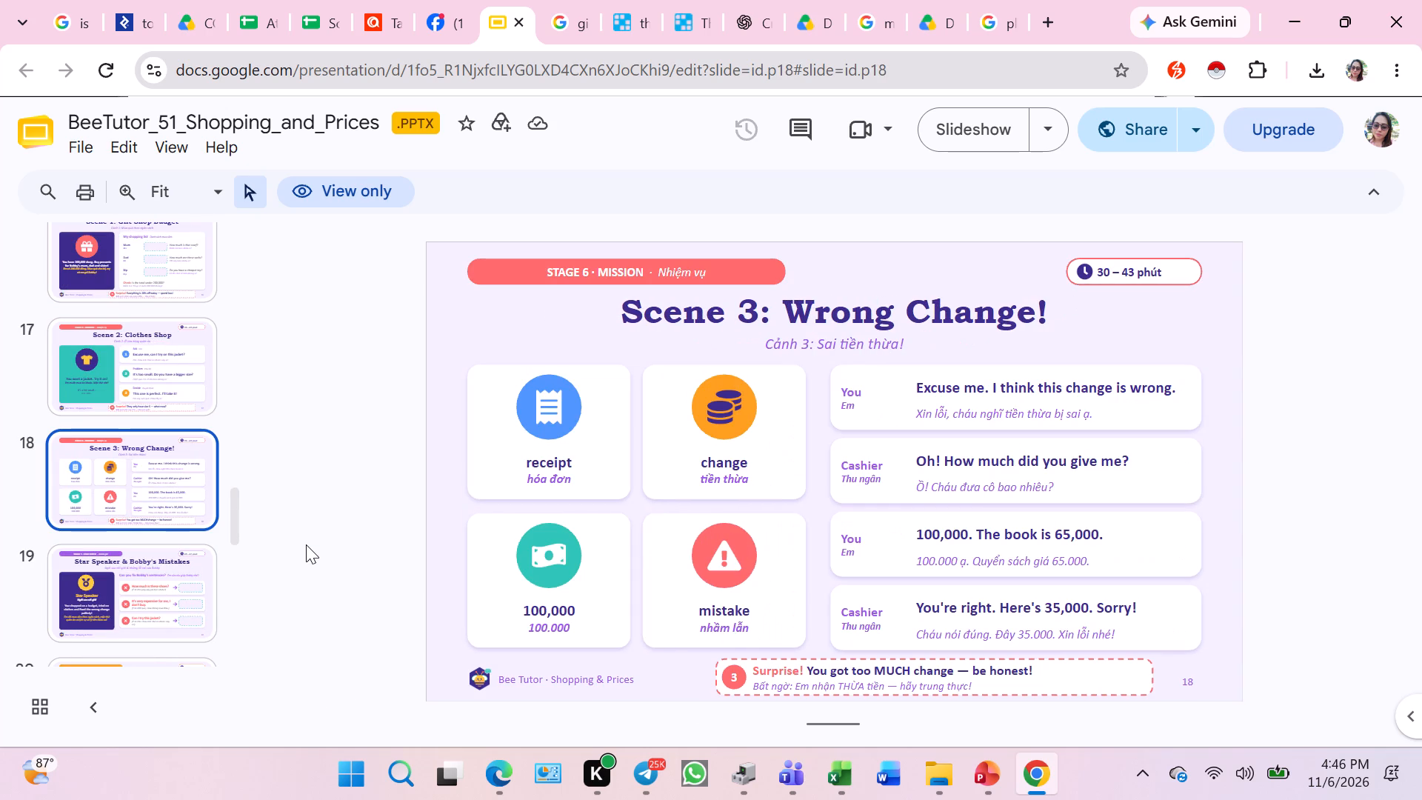
Switch to the BeeTutor_51 Shopping and Prices copy in PowerPoint, skim its slides through the New Words section, and return to the title slide.
{"action": "left_click", "coordinate": [975, 775]}
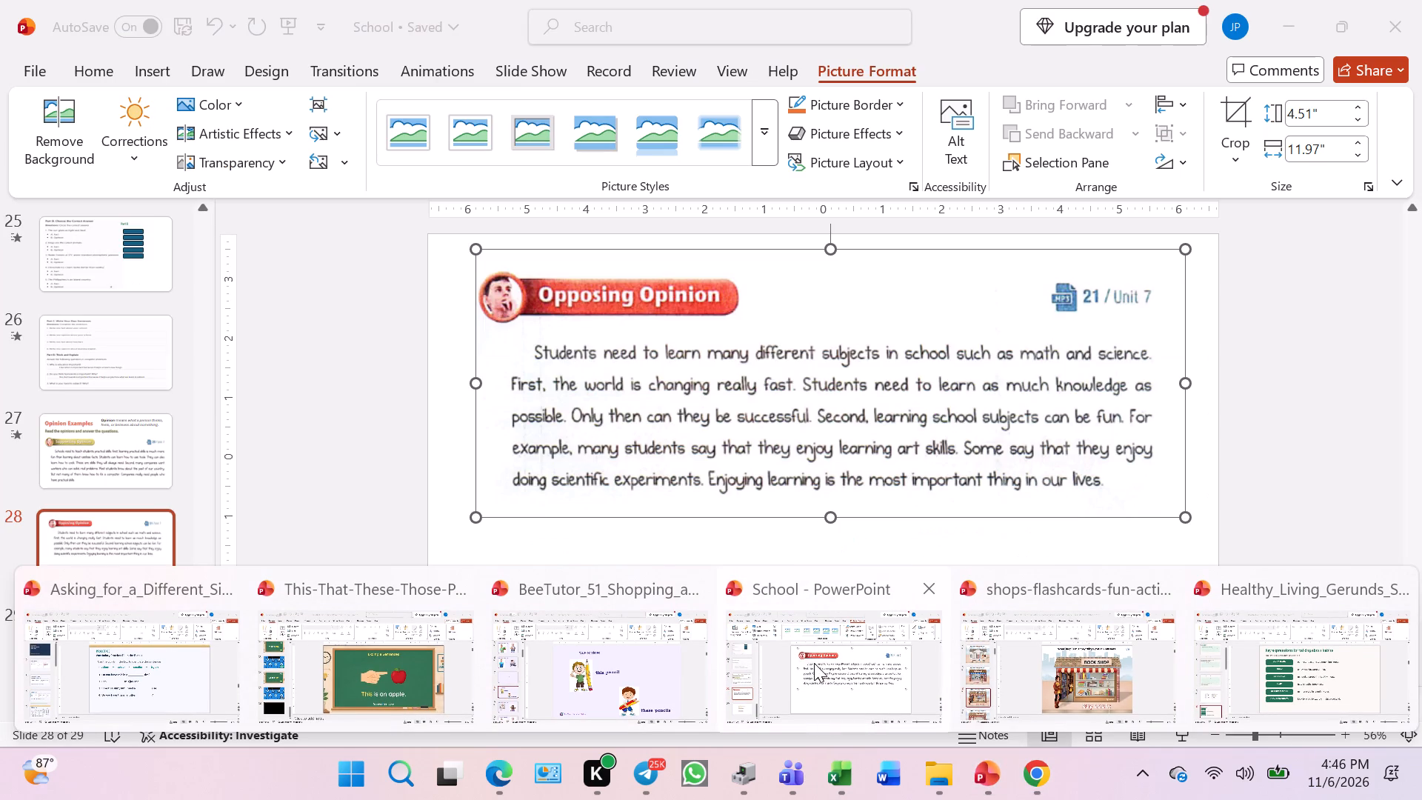
{"action": "left_click", "coordinate": [609, 663]}
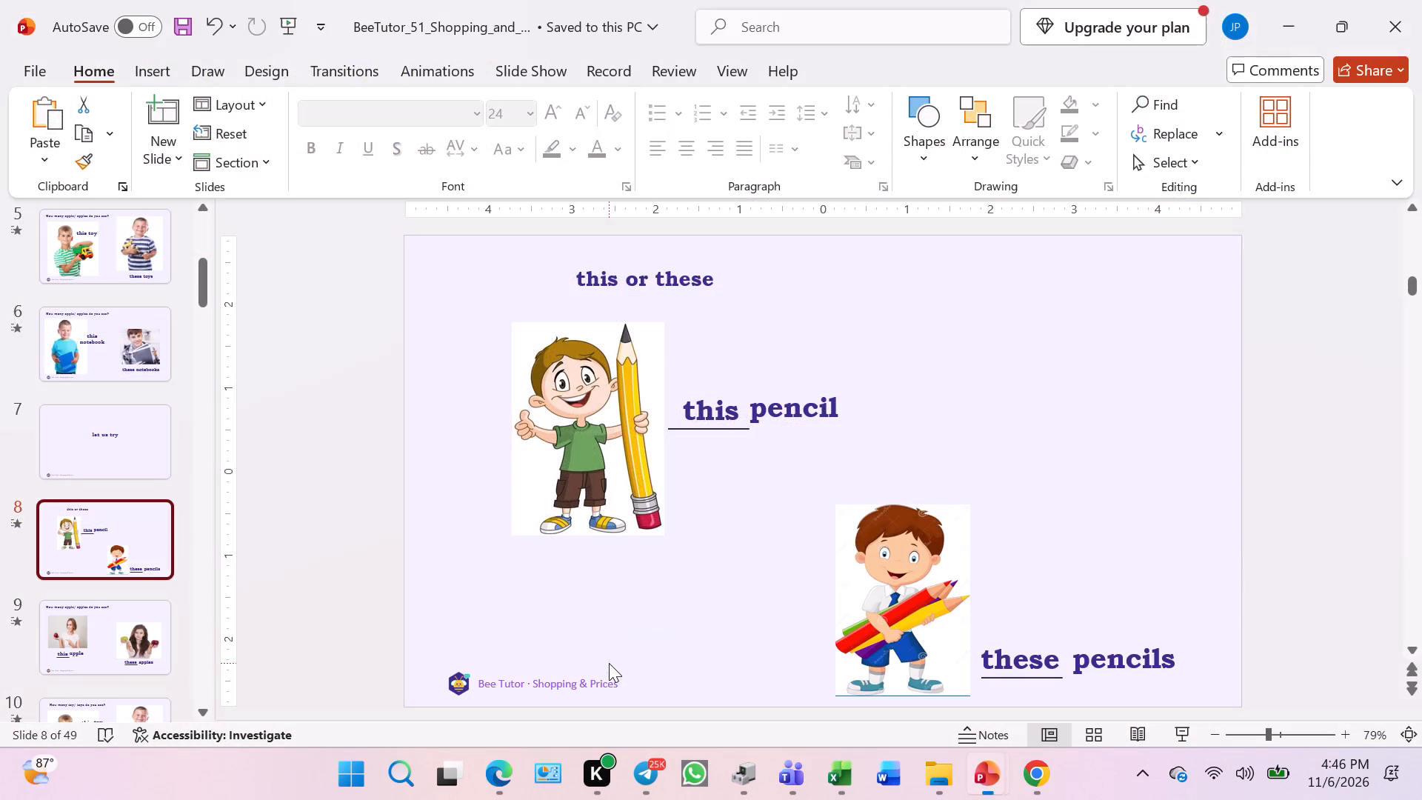
{"action": "scroll", "coordinate": [674, 531], "scroll_direction": "down", "scroll_amount": 16}
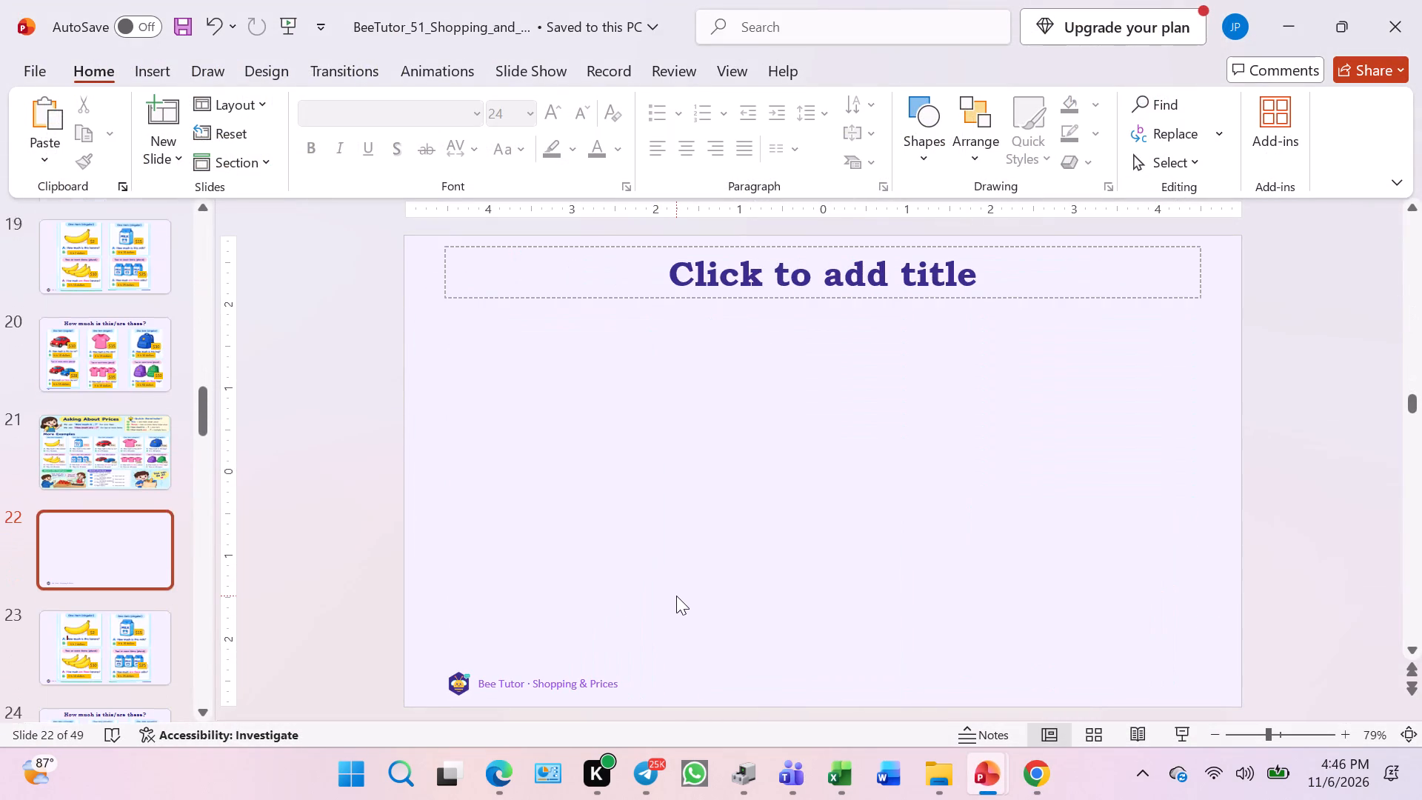
{"action": "scroll", "coordinate": [676, 596], "scroll_direction": "down", "scroll_amount": 11}
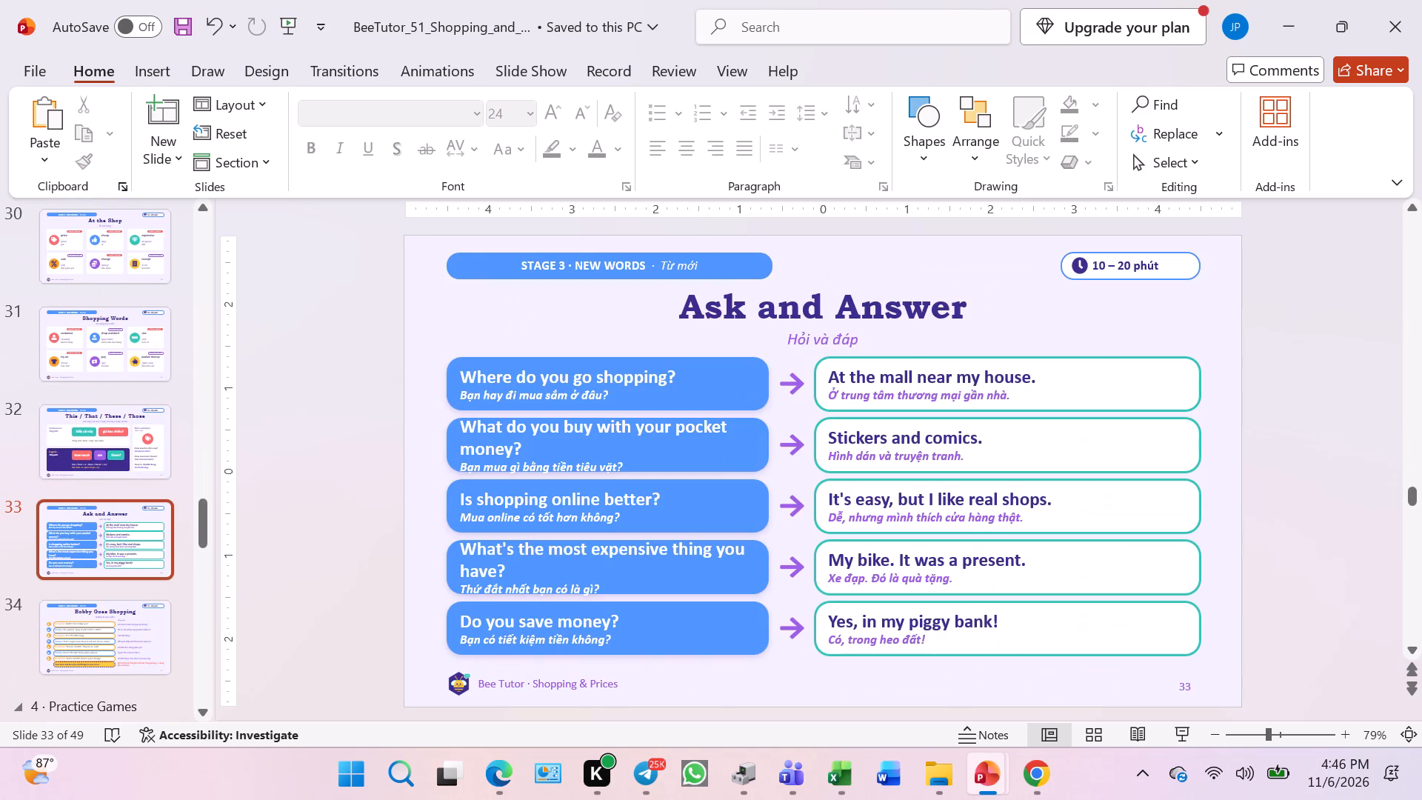
{"action": "scroll", "coordinate": [677, 596], "scroll_direction": "down", "scroll_amount": 10}
{"action": "scroll", "coordinate": [683, 596], "scroll_direction": "up", "scroll_amount": 19}
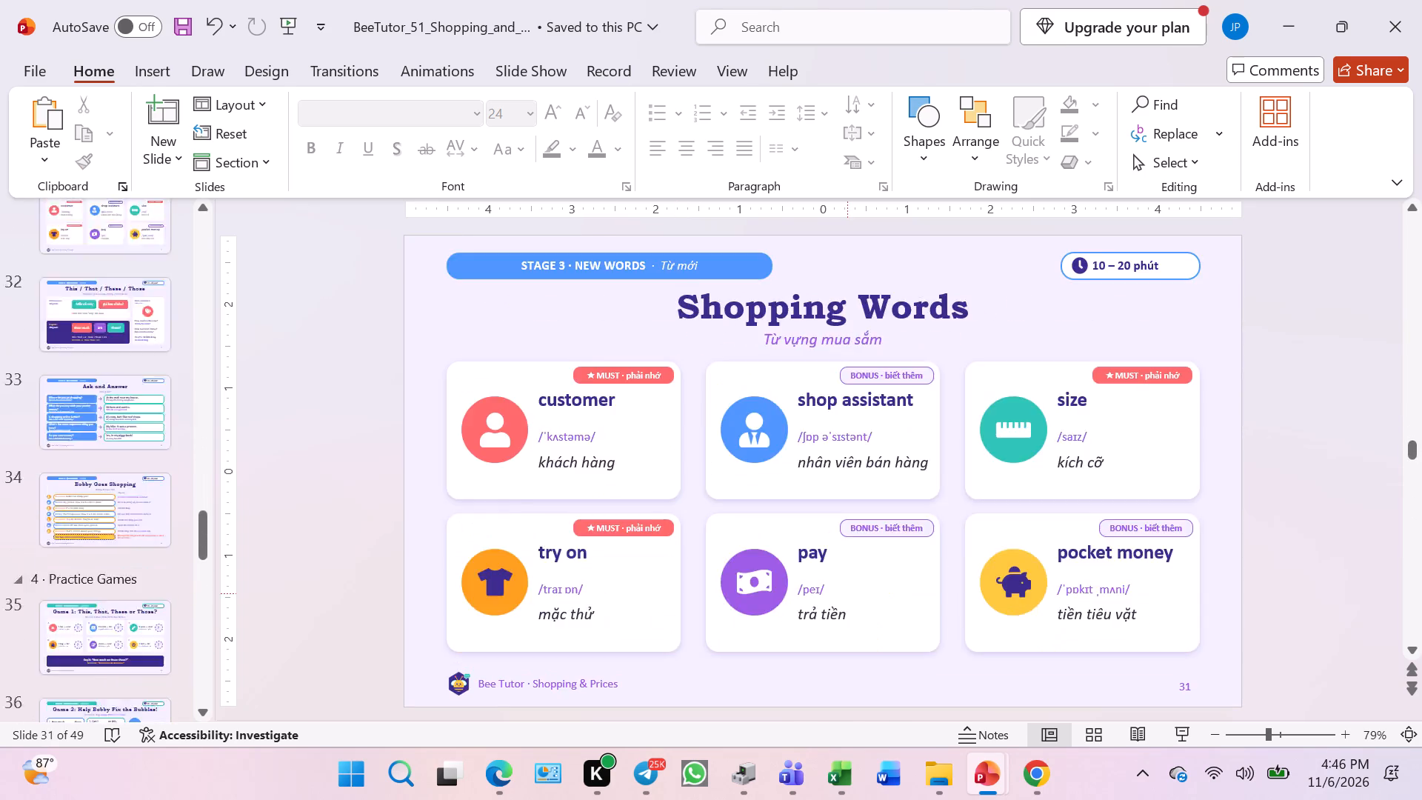
{"action": "scroll", "coordinate": [847, 593], "scroll_direction": "up", "scroll_amount": 20}
{"action": "scroll", "coordinate": [847, 593], "scroll_direction": "up", "scroll_amount": 20}
{"action": "scroll", "coordinate": [847, 593], "scroll_direction": "up", "scroll_amount": 4}
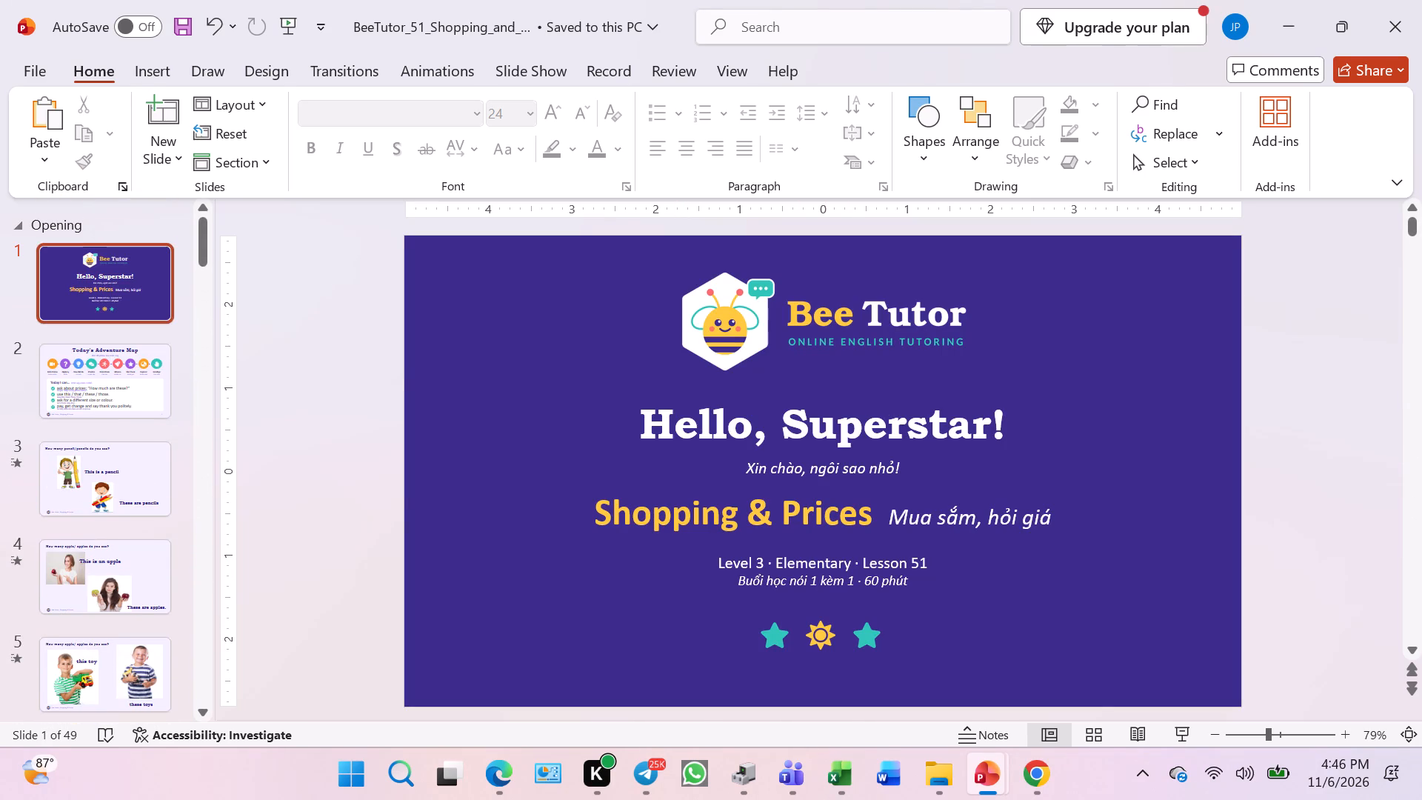
Look through the this/these vocabulary and practice slides from the title slide to the pencil question on slide 17.
{"action": "scroll", "coordinate": [604, 485], "scroll_direction": "up", "scroll_amount": 4}
{"action": "left_click", "coordinate": [141, 278]}
{"action": "left_click", "coordinate": [92, 433]}
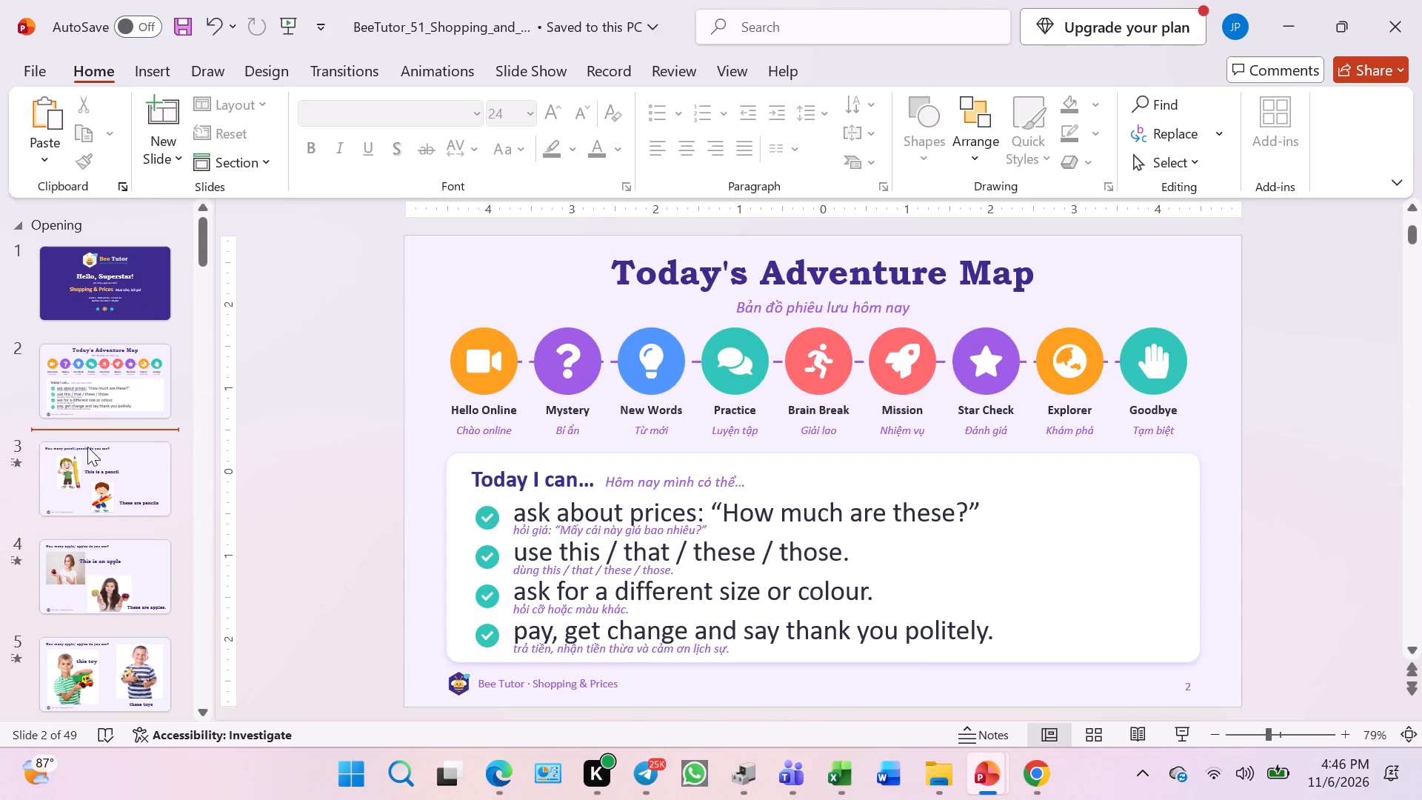
{"action": "left_click", "coordinate": [99, 505]}
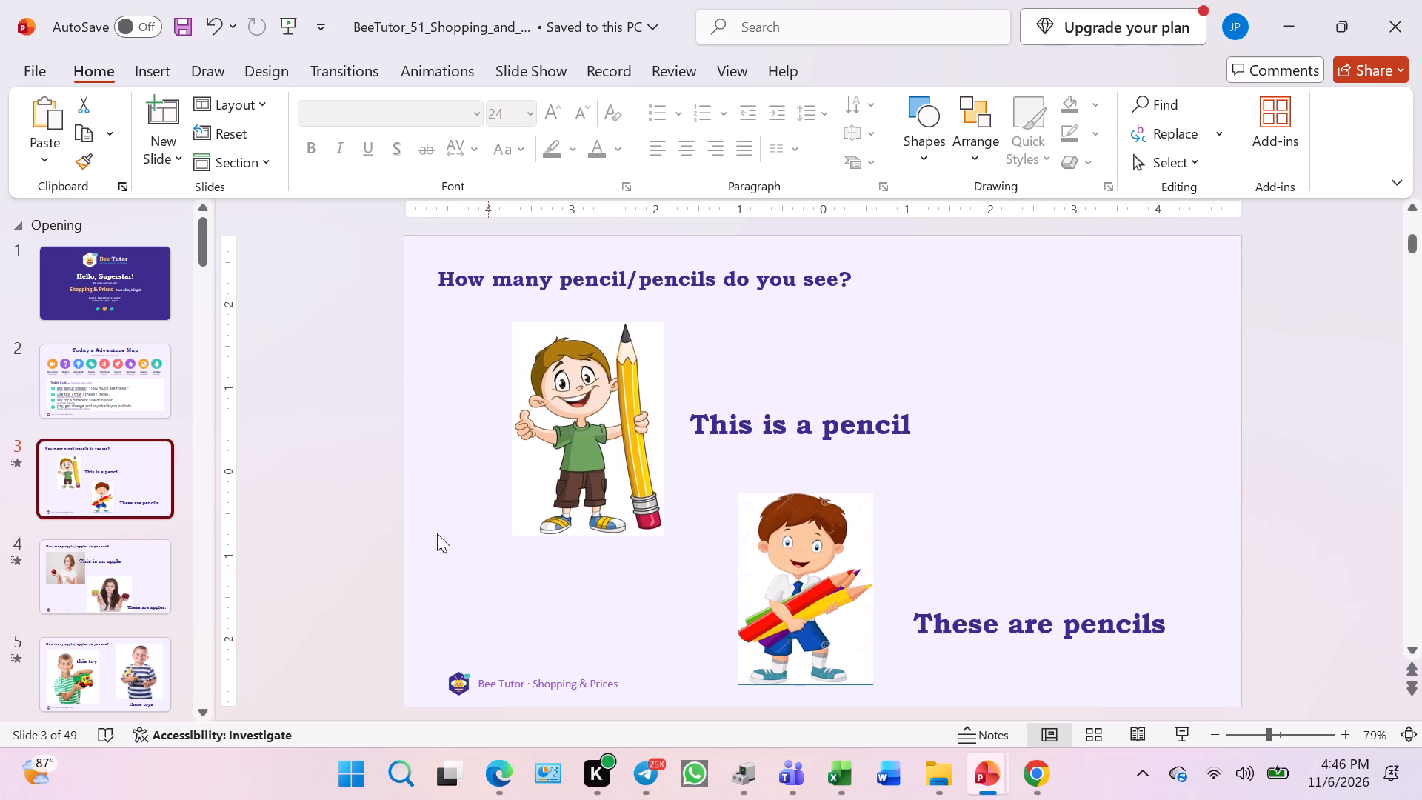
{"action": "scroll", "coordinate": [422, 521], "scroll_direction": "down", "scroll_amount": 1}
{"action": "scroll", "coordinate": [190, 511], "scroll_direction": "down", "scroll_amount": 1}
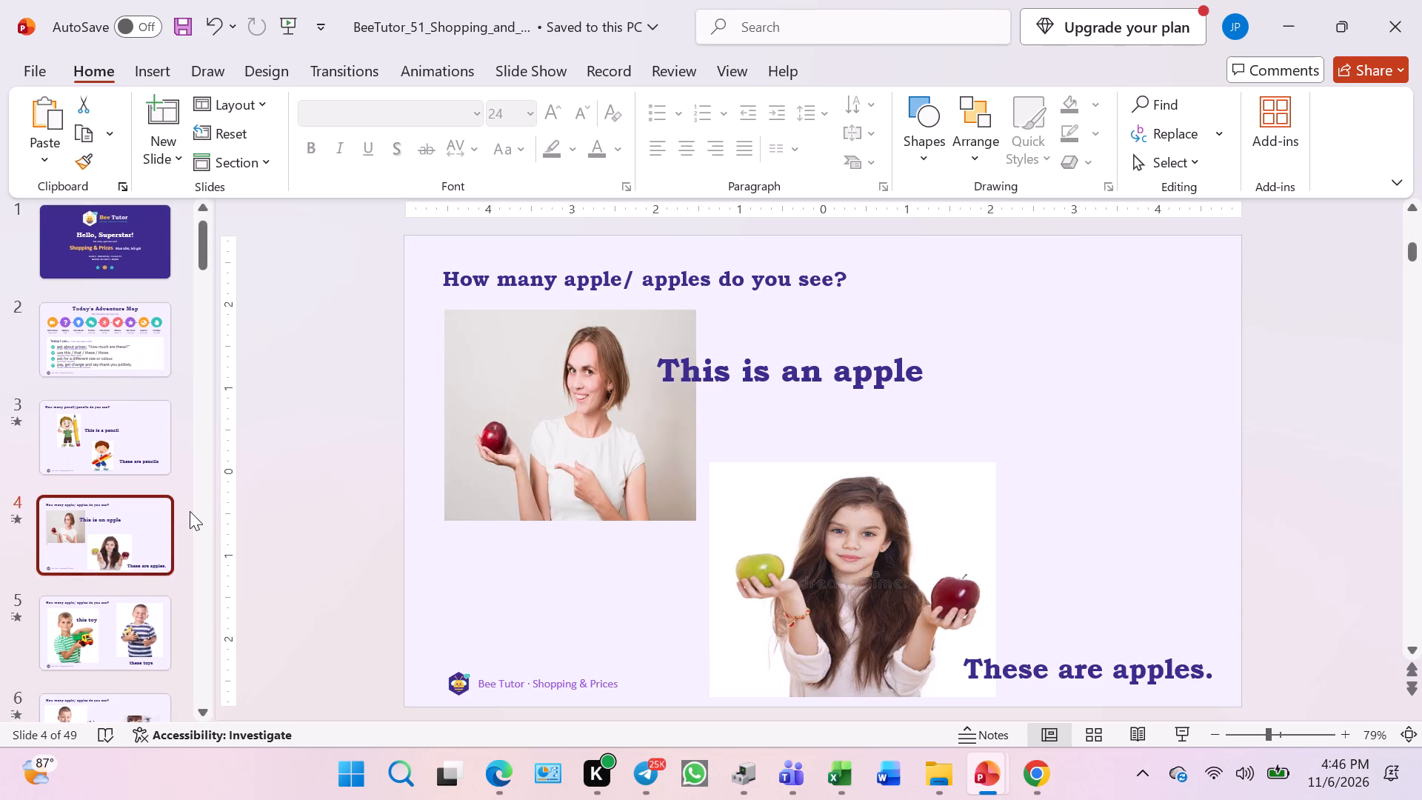
{"action": "scroll", "coordinate": [190, 511], "scroll_direction": "down", "scroll_amount": 7}
{"action": "scroll", "coordinate": [266, 496], "scroll_direction": "down", "scroll_amount": 4}
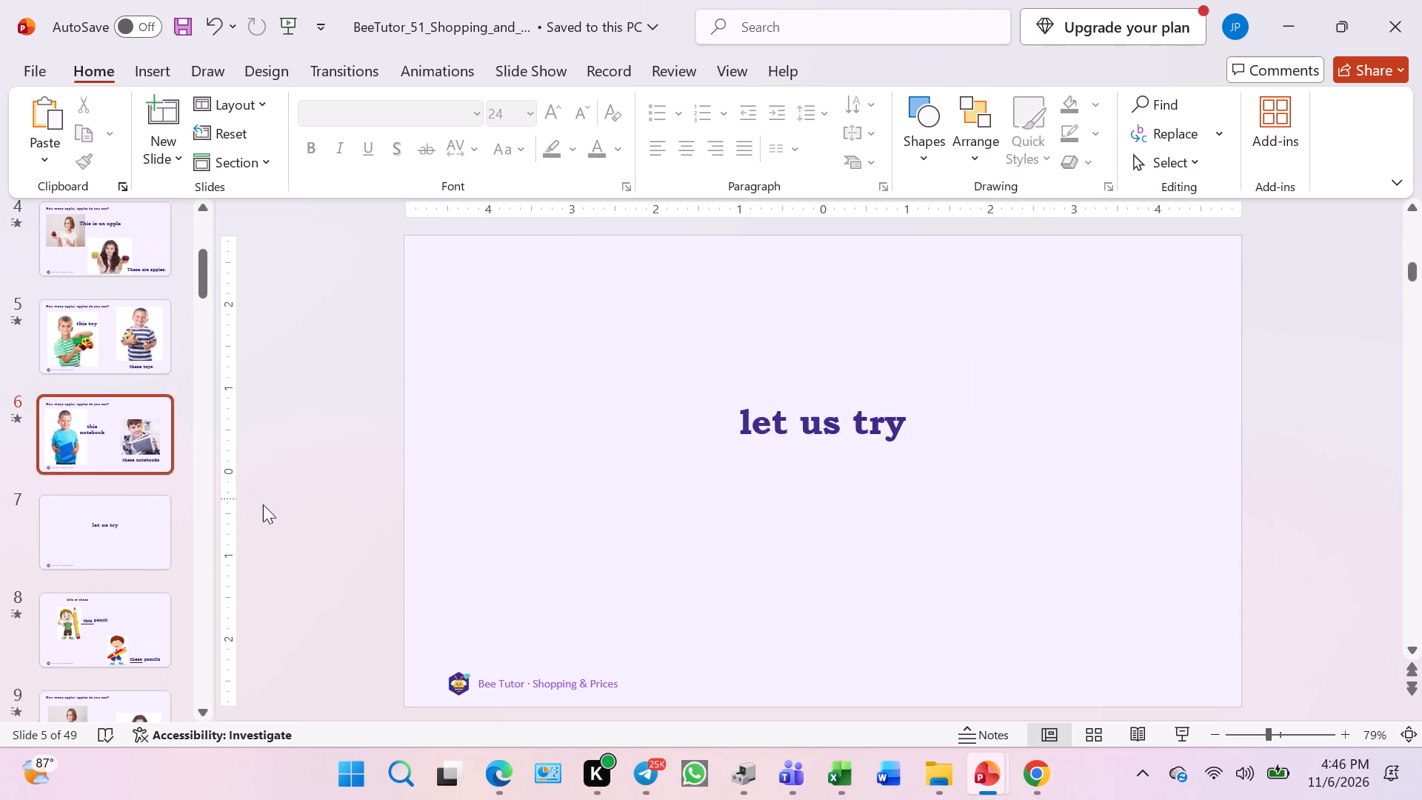
{"action": "scroll", "coordinate": [223, 520], "scroll_direction": "down", "scroll_amount": 15}
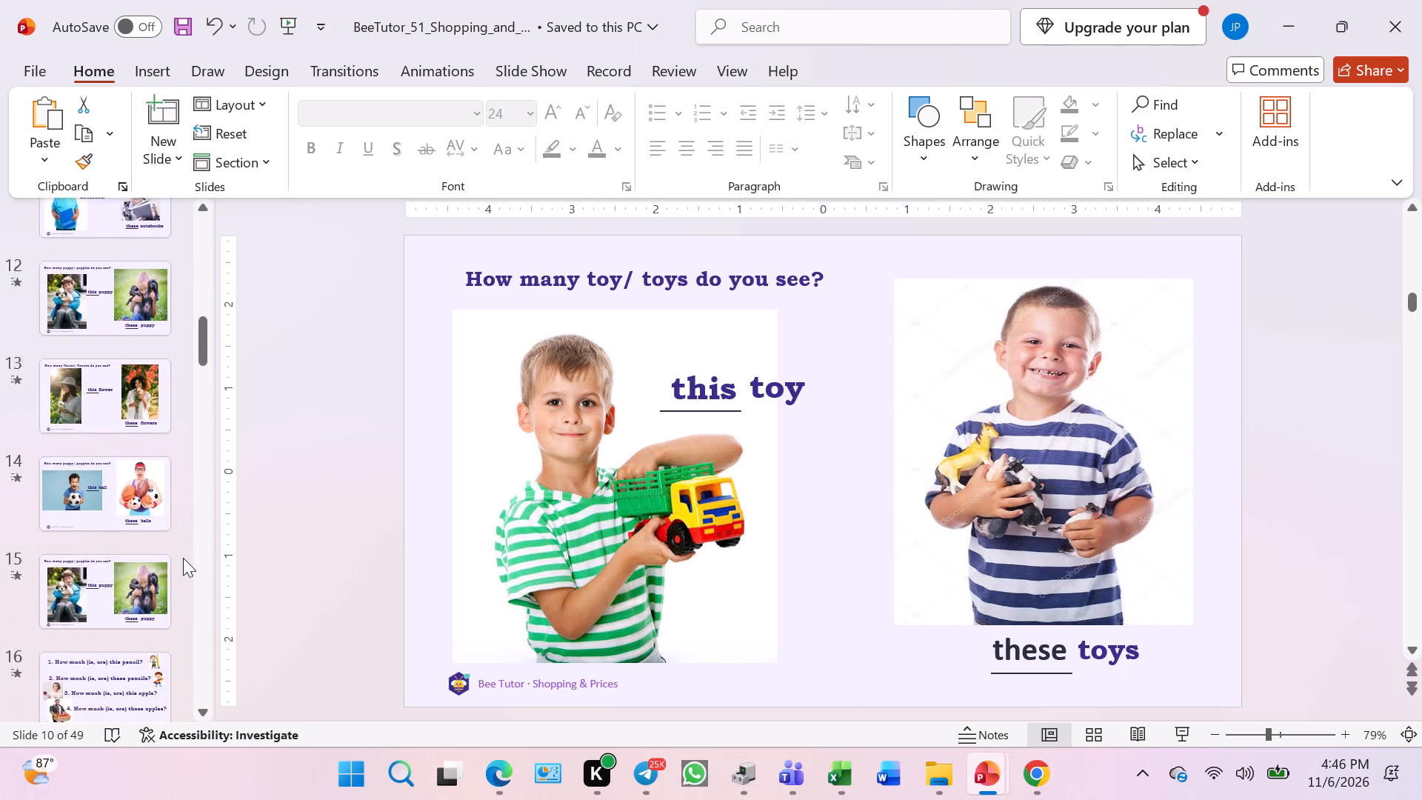
{"action": "scroll", "coordinate": [183, 558], "scroll_direction": "down", "scroll_amount": 2}
{"action": "left_click", "coordinate": [156, 557]}
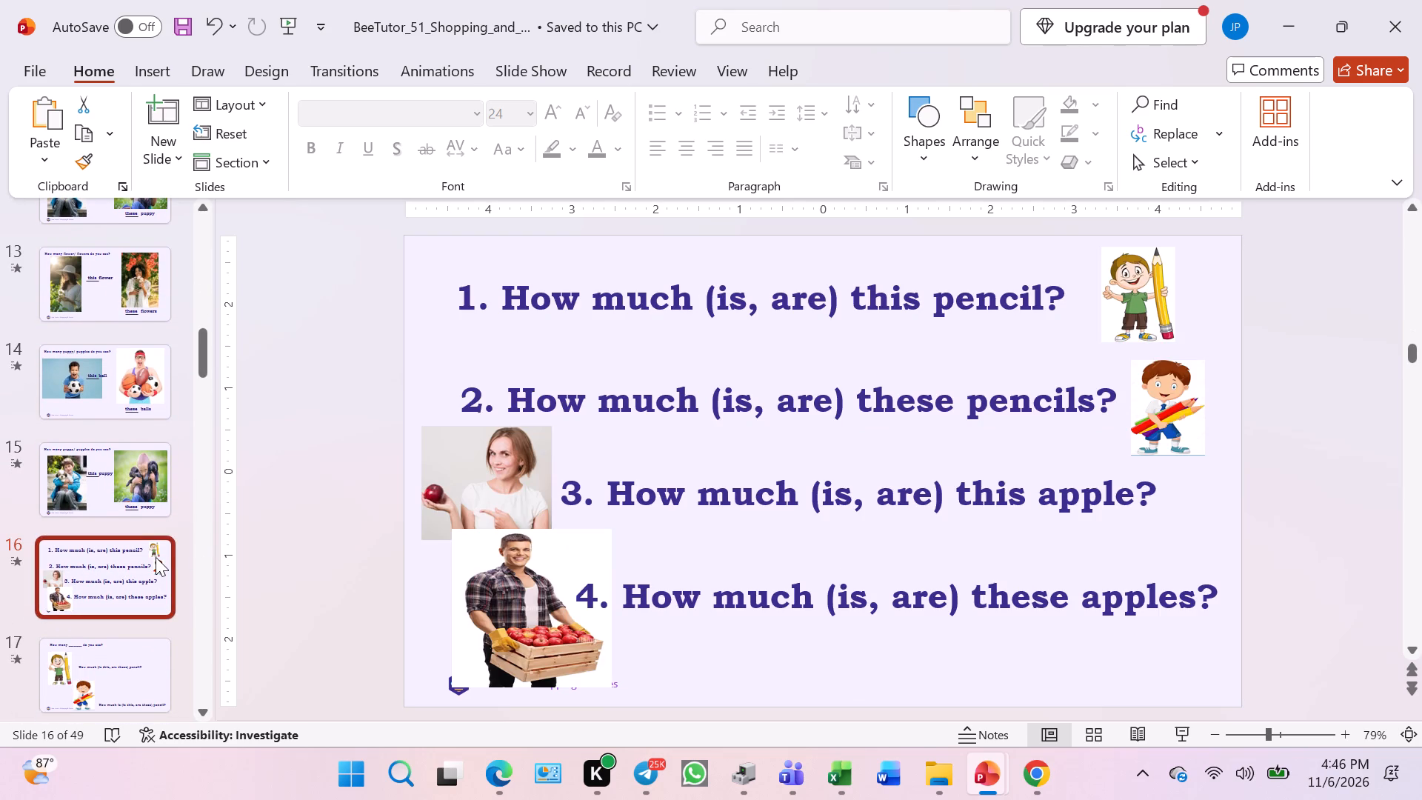
{"action": "left_click", "coordinate": [109, 666]}
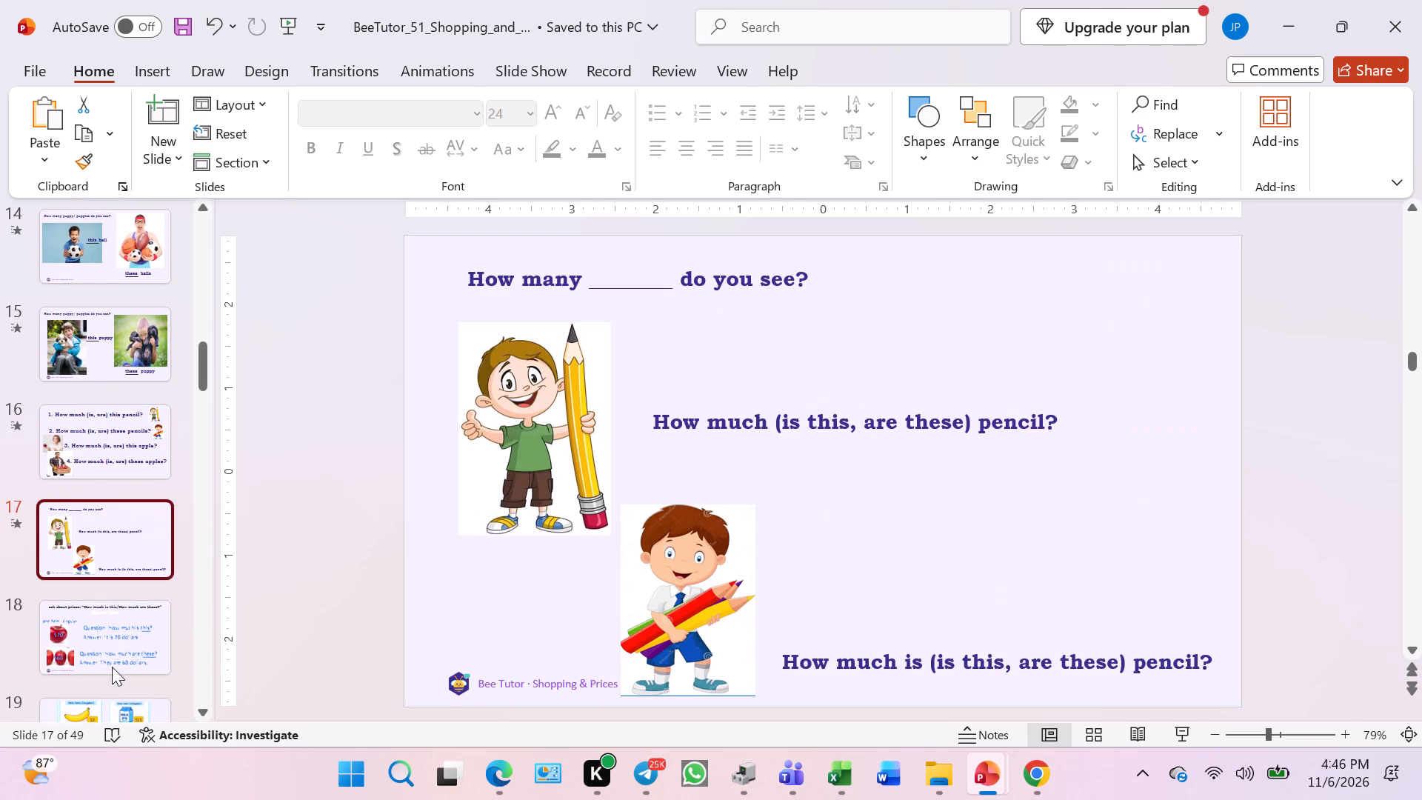
Examine the "How much is this/are these?" price example slides 19 and 20 and the "Asking About Prices" poster on slide 21.
{"action": "scroll", "coordinate": [112, 667], "scroll_direction": "down", "scroll_amount": 3}
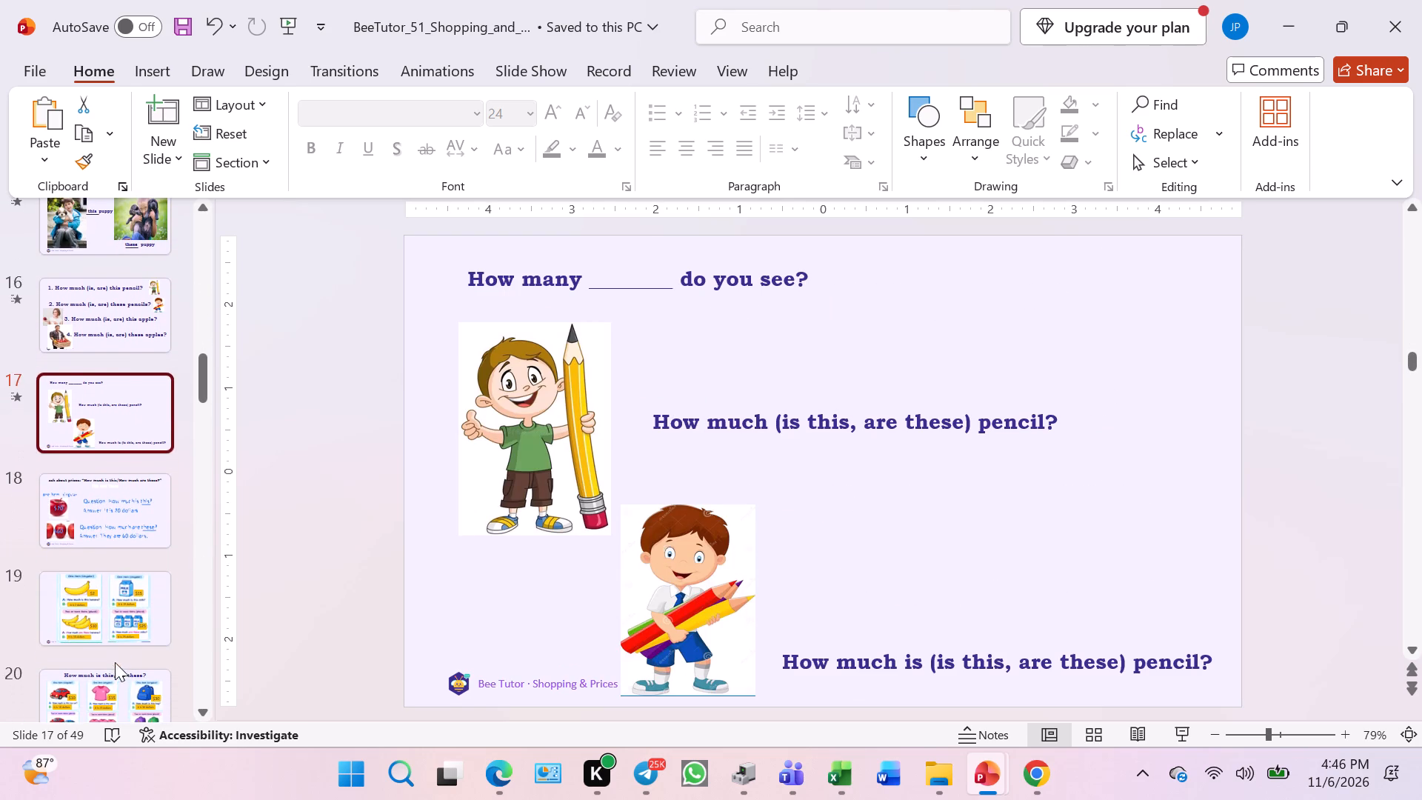
{"action": "left_click", "coordinate": [109, 620]}
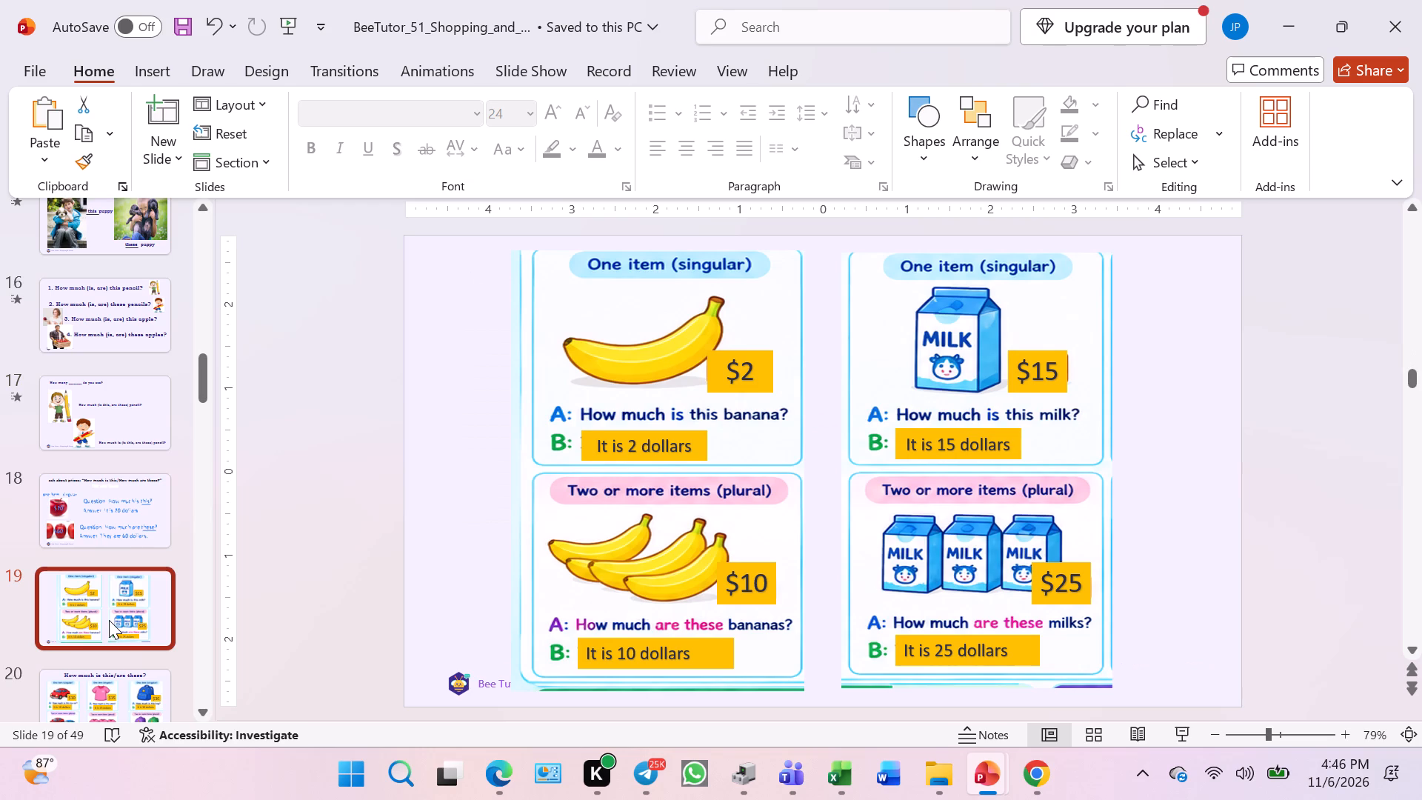
{"action": "left_click", "coordinate": [104, 696]}
{"action": "left_click", "coordinate": [106, 550]}
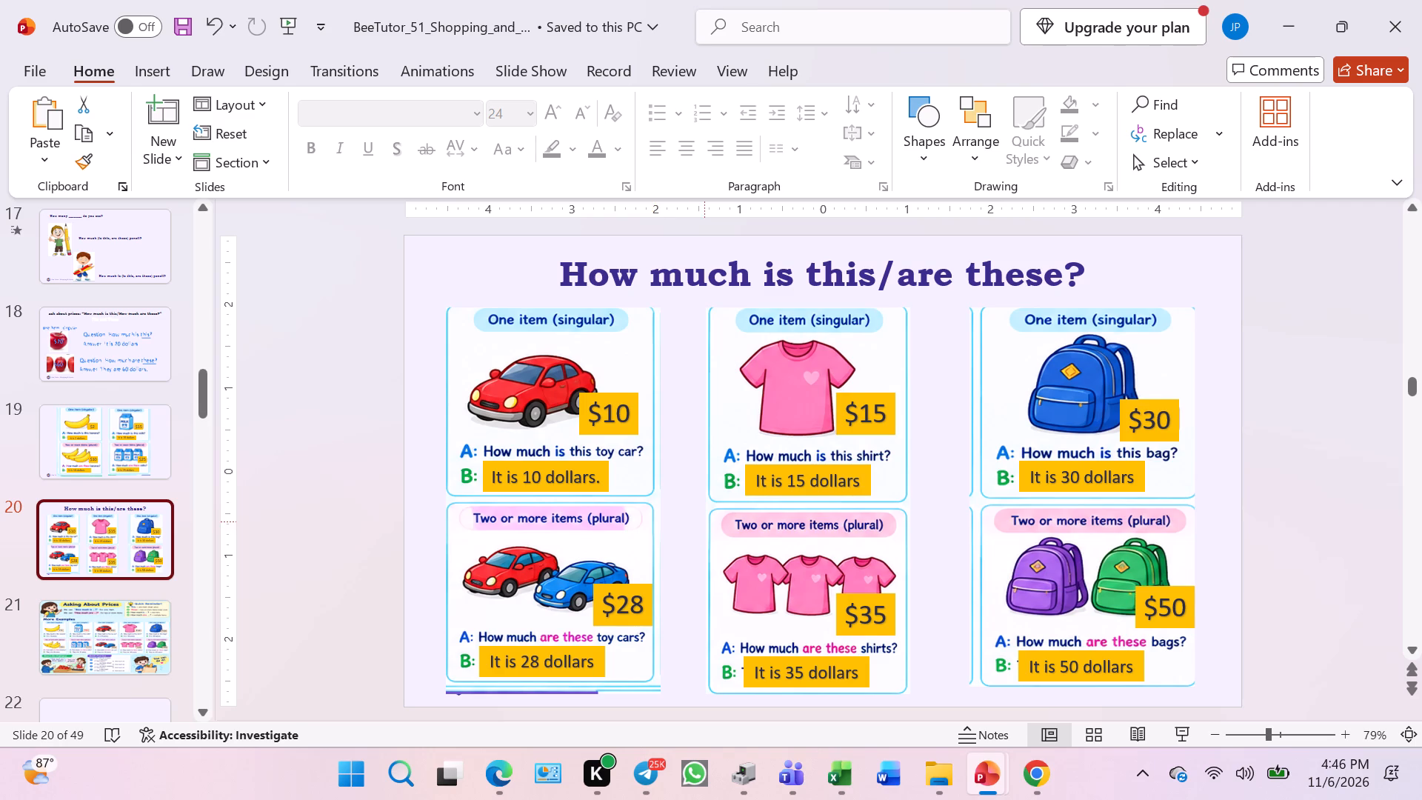
{"action": "left_click", "coordinate": [127, 552]}
{"action": "left_click", "coordinate": [136, 455]}
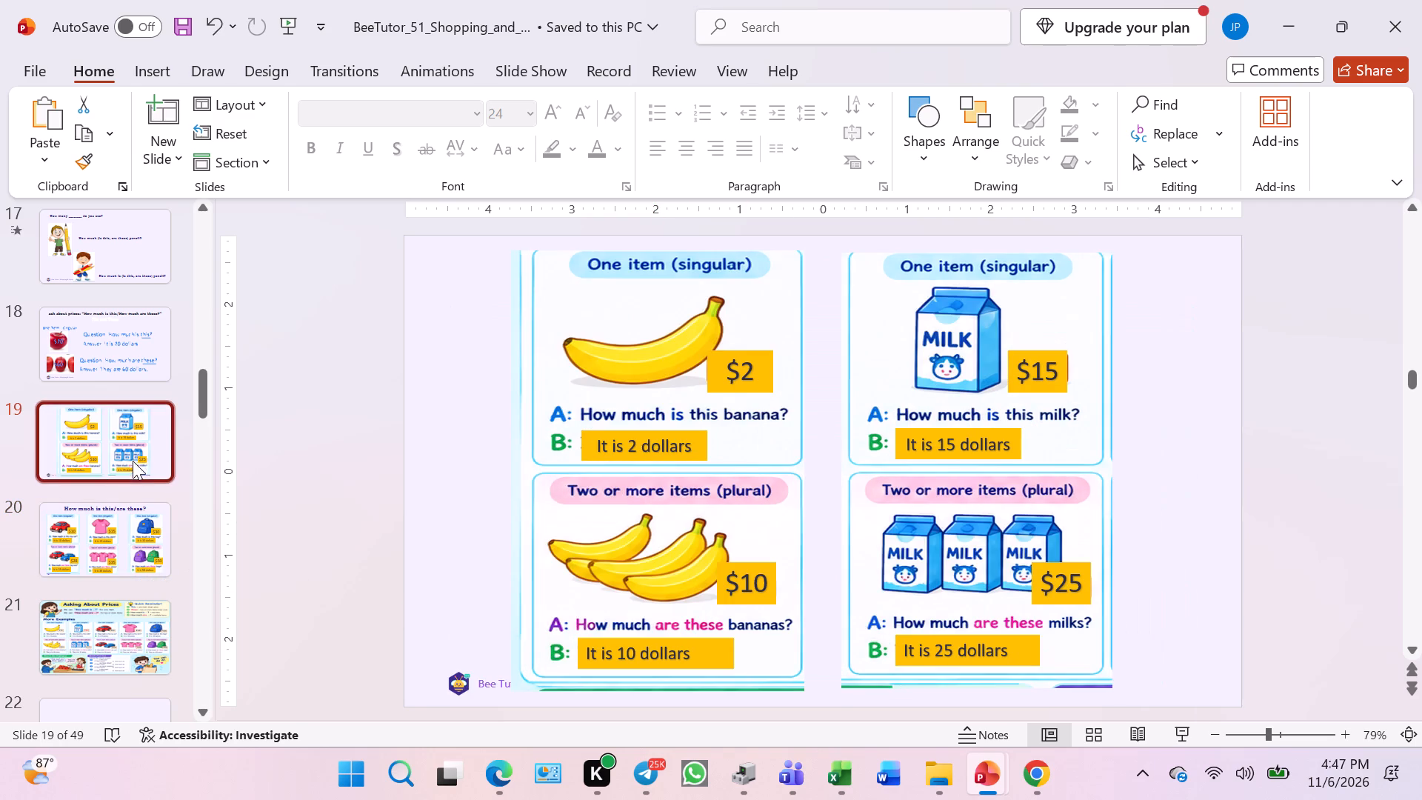
{"action": "left_click", "coordinate": [126, 555]}
{"action": "left_click", "coordinate": [140, 659]}
{"action": "scroll", "coordinate": [155, 670], "scroll_direction": "down", "scroll_amount": 2}
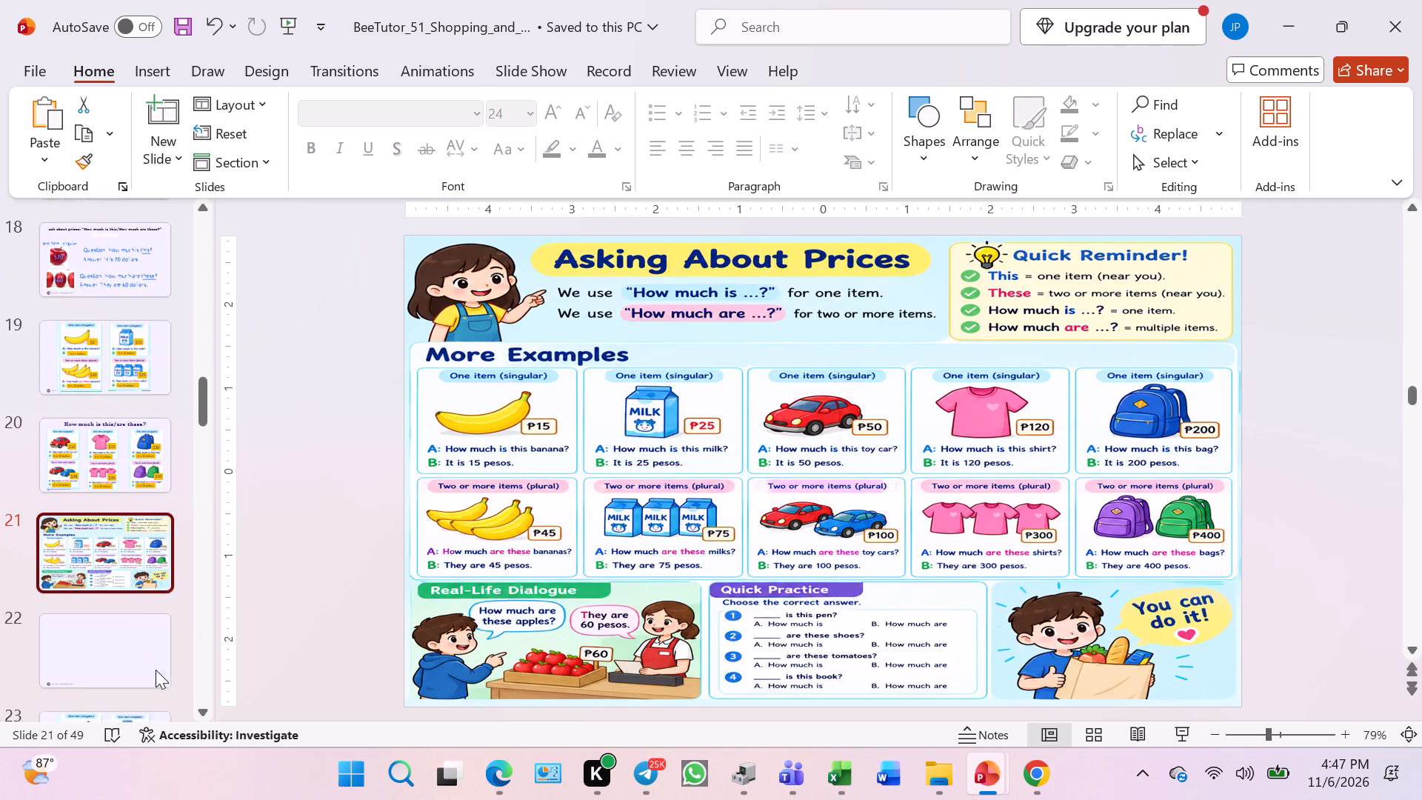
{"action": "scroll", "coordinate": [156, 670], "scroll_direction": "down", "scroll_amount": 3}
Delete the stray thin red shape beside the singular banana question on slide 23.
{"action": "left_click", "coordinate": [120, 597]}
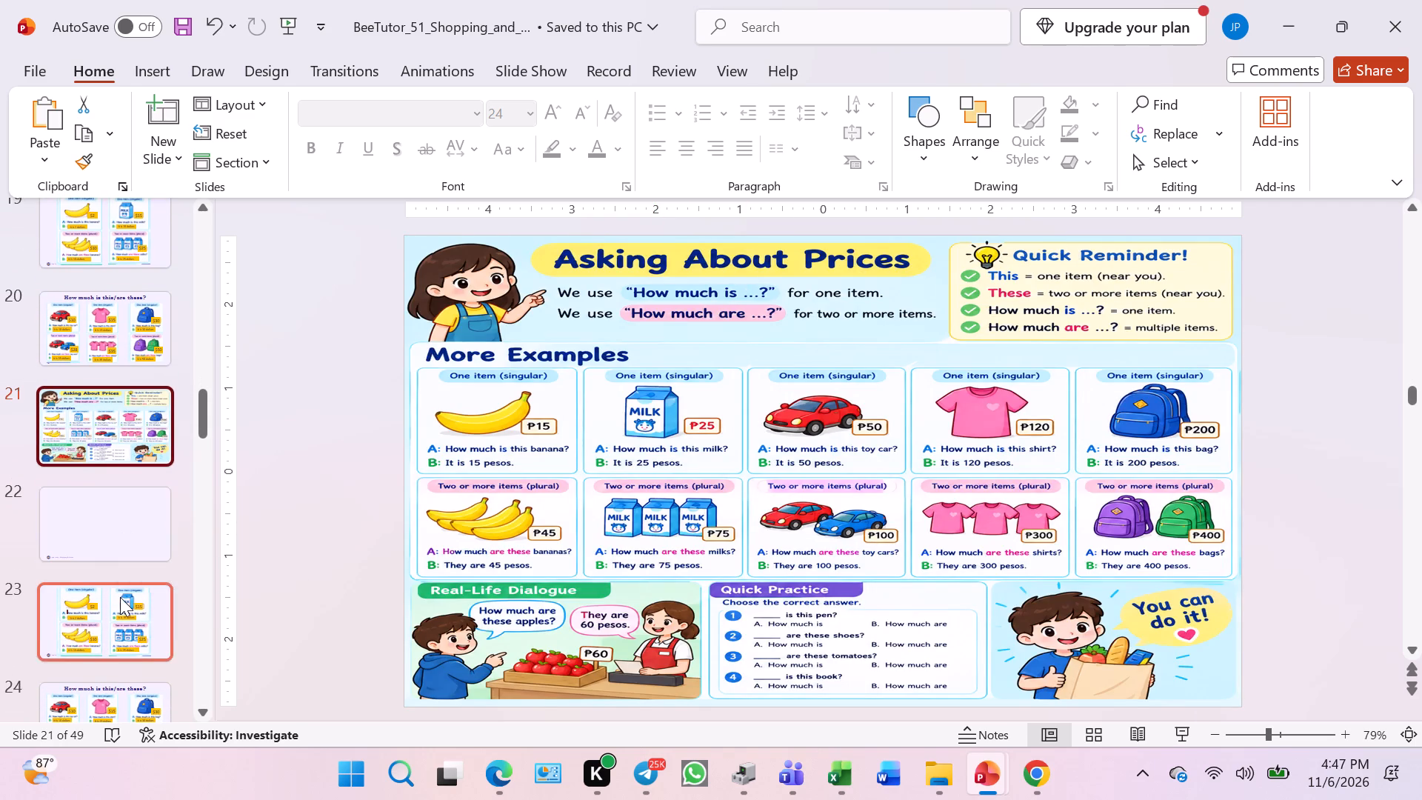
{"action": "left_click", "coordinate": [825, 484]}
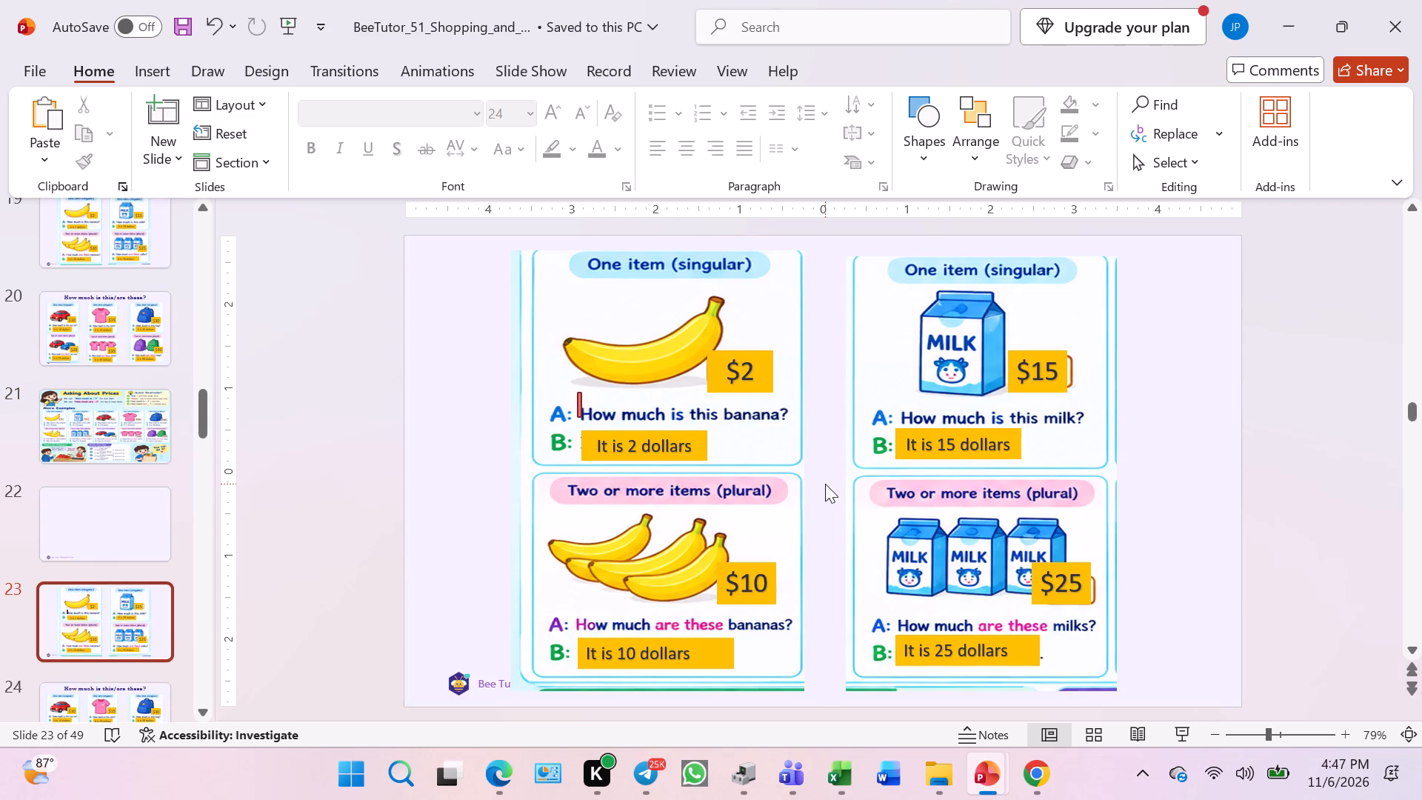
{"action": "left_click", "coordinate": [460, 374]}
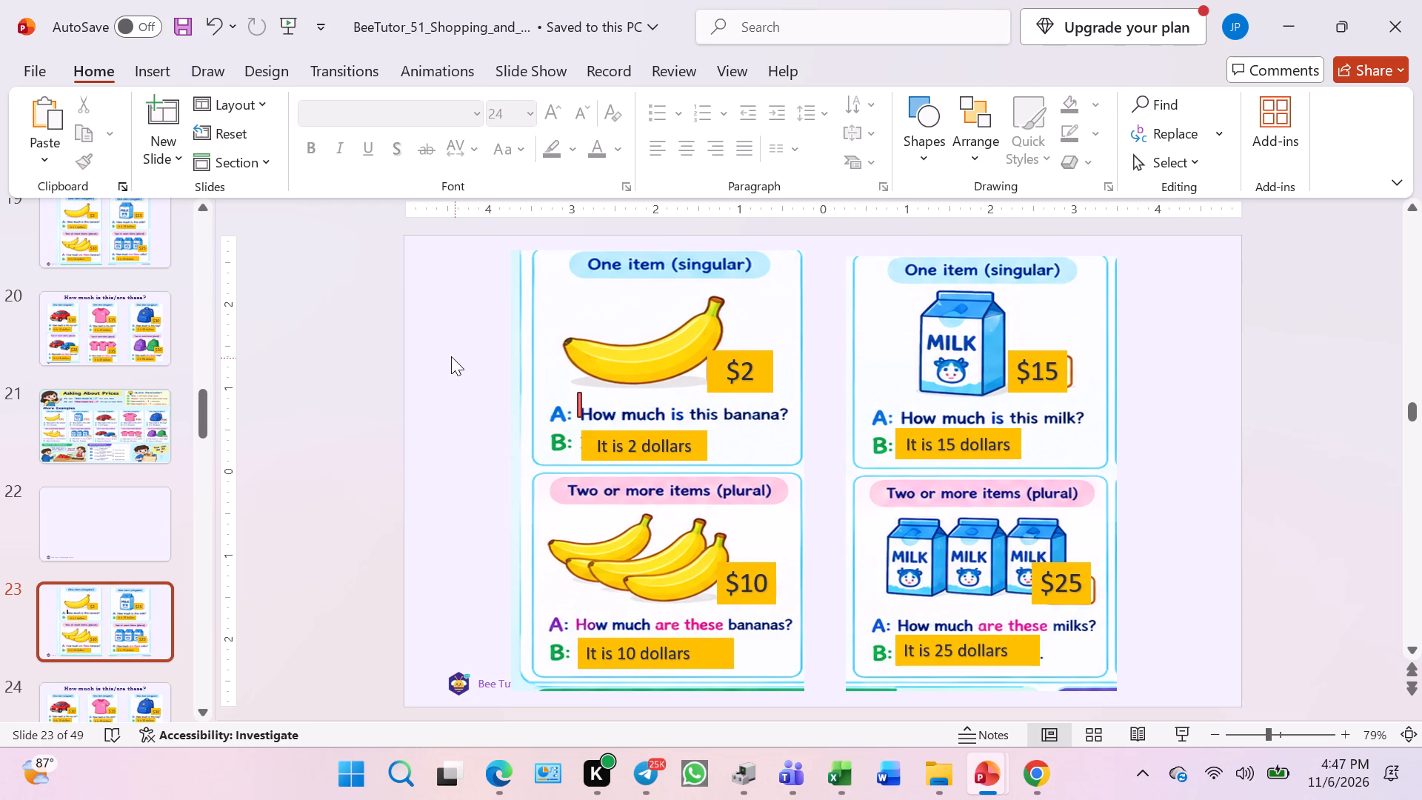
{"action": "left_click", "coordinate": [451, 356]}
{"action": "left_click", "coordinate": [580, 399]}
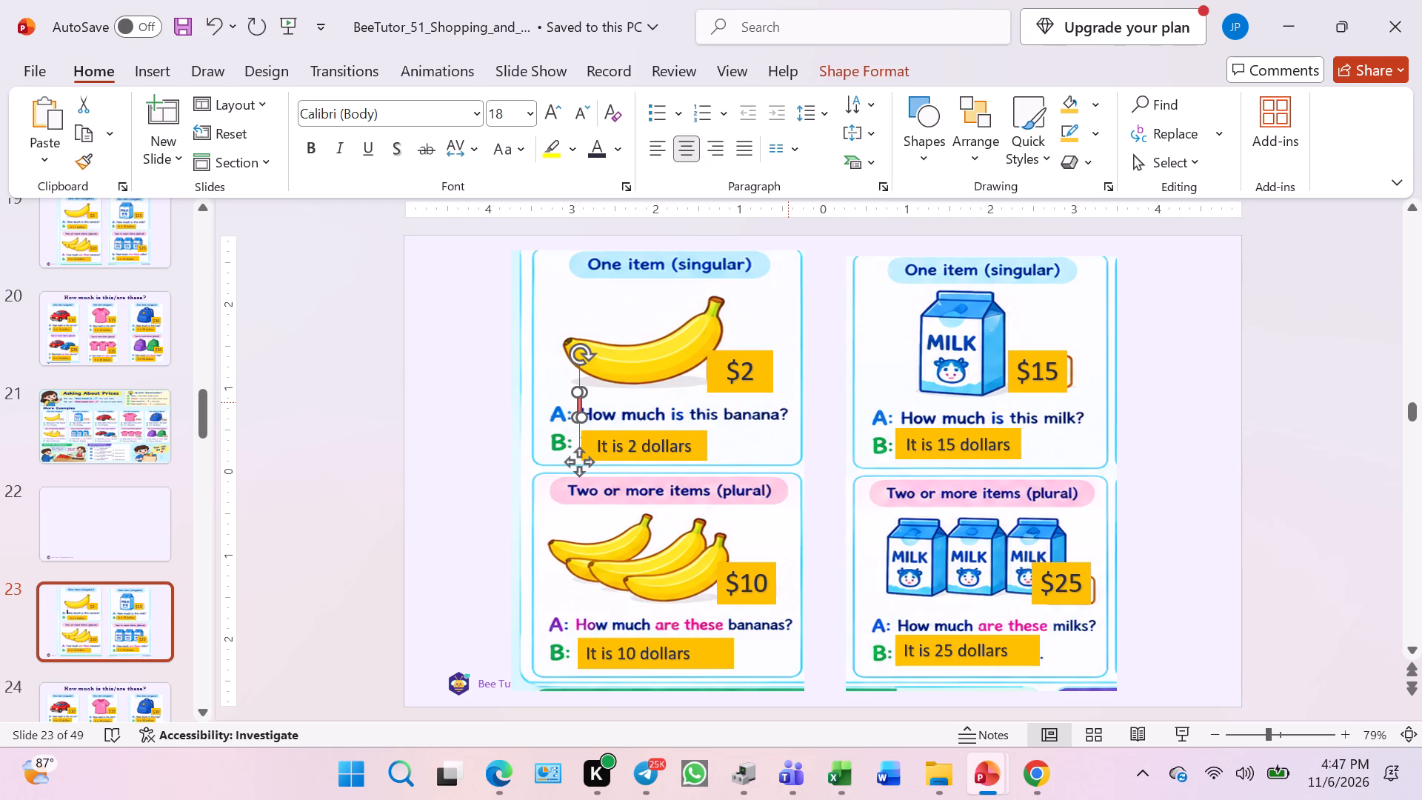
{"action": "key", "text": "Delete"}
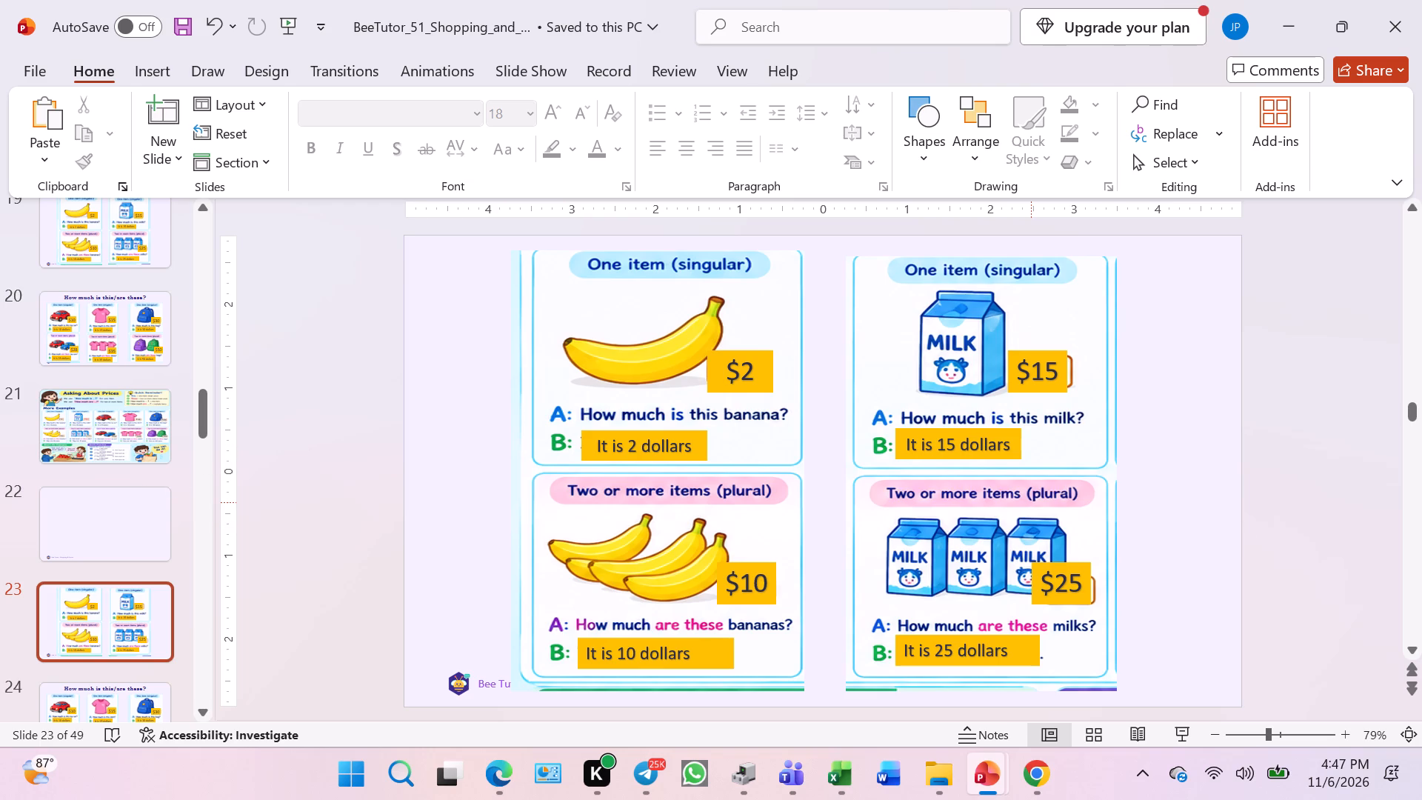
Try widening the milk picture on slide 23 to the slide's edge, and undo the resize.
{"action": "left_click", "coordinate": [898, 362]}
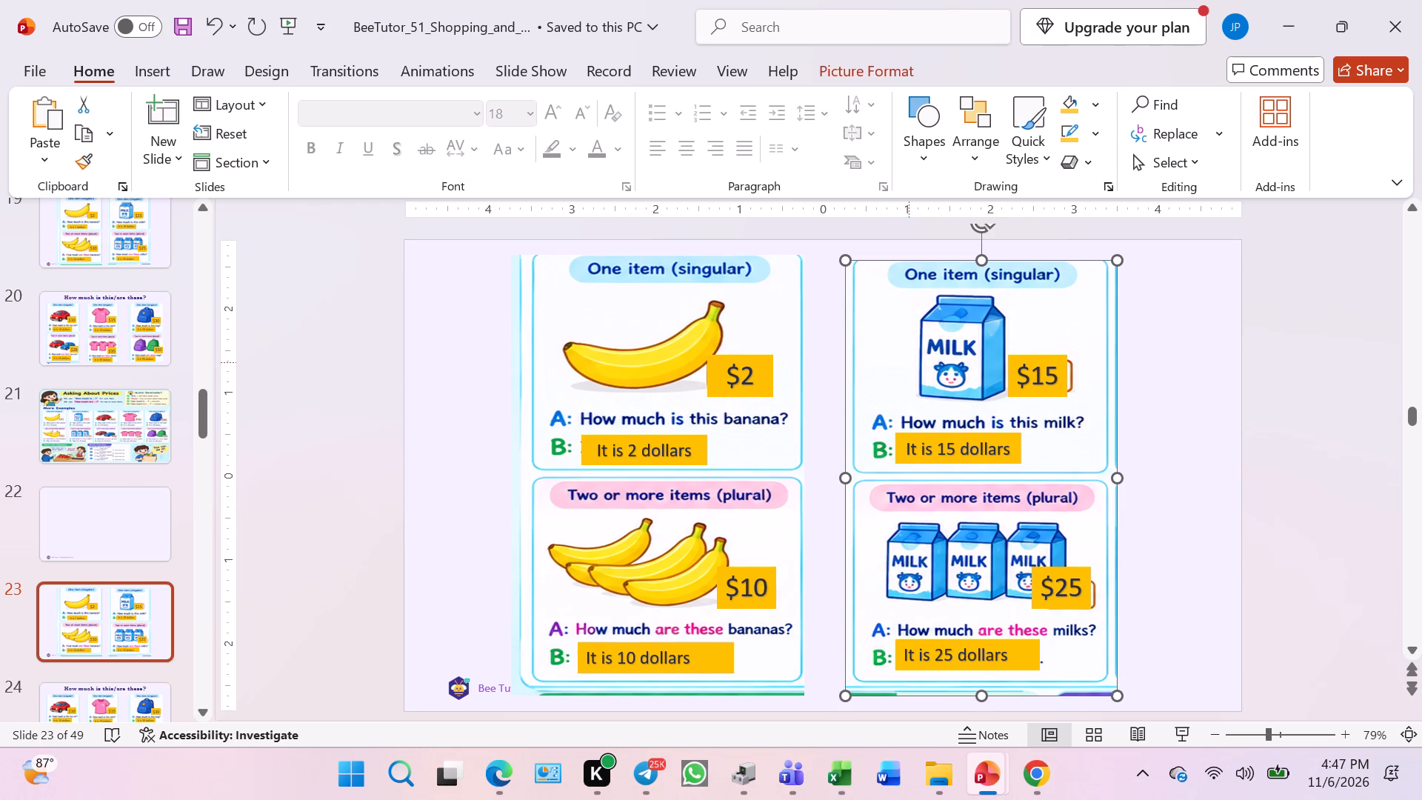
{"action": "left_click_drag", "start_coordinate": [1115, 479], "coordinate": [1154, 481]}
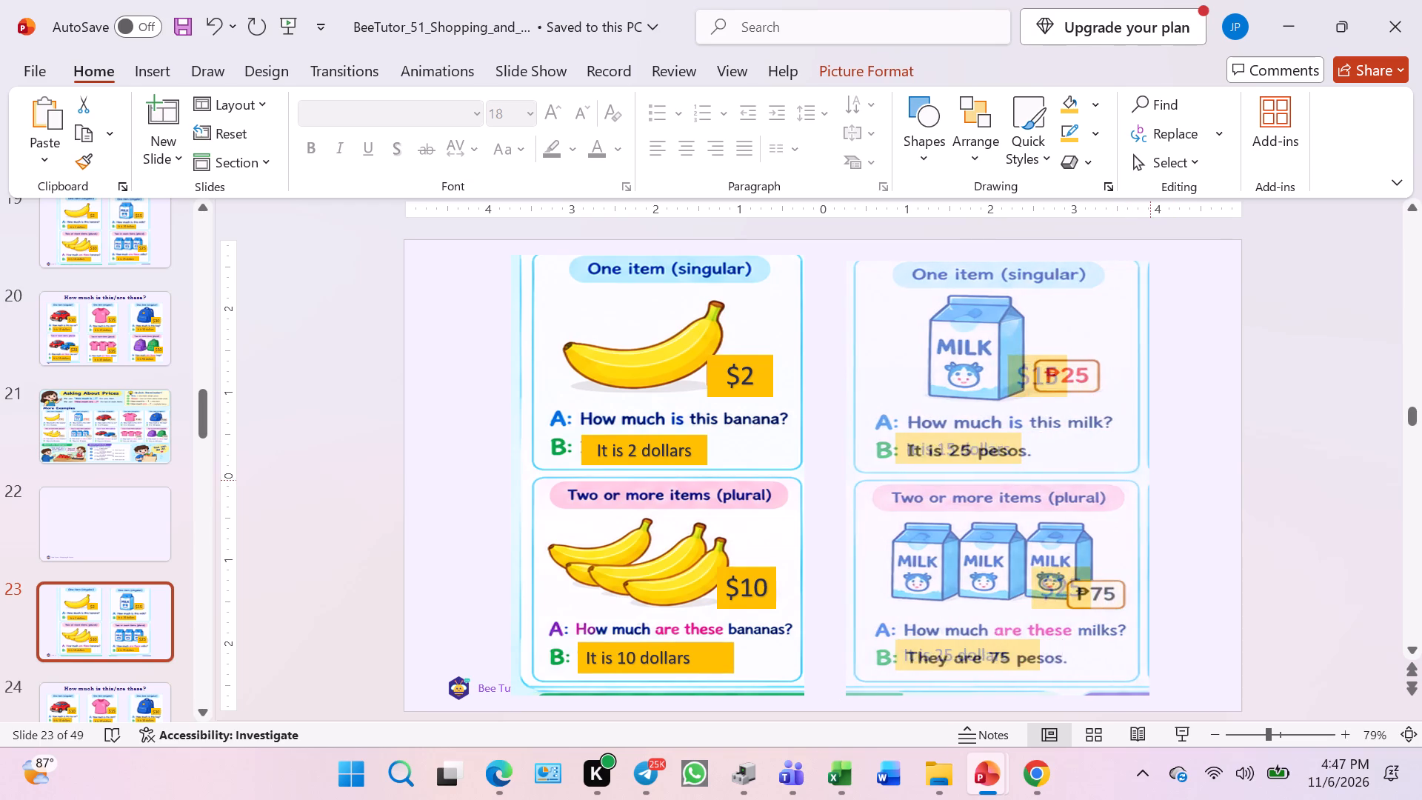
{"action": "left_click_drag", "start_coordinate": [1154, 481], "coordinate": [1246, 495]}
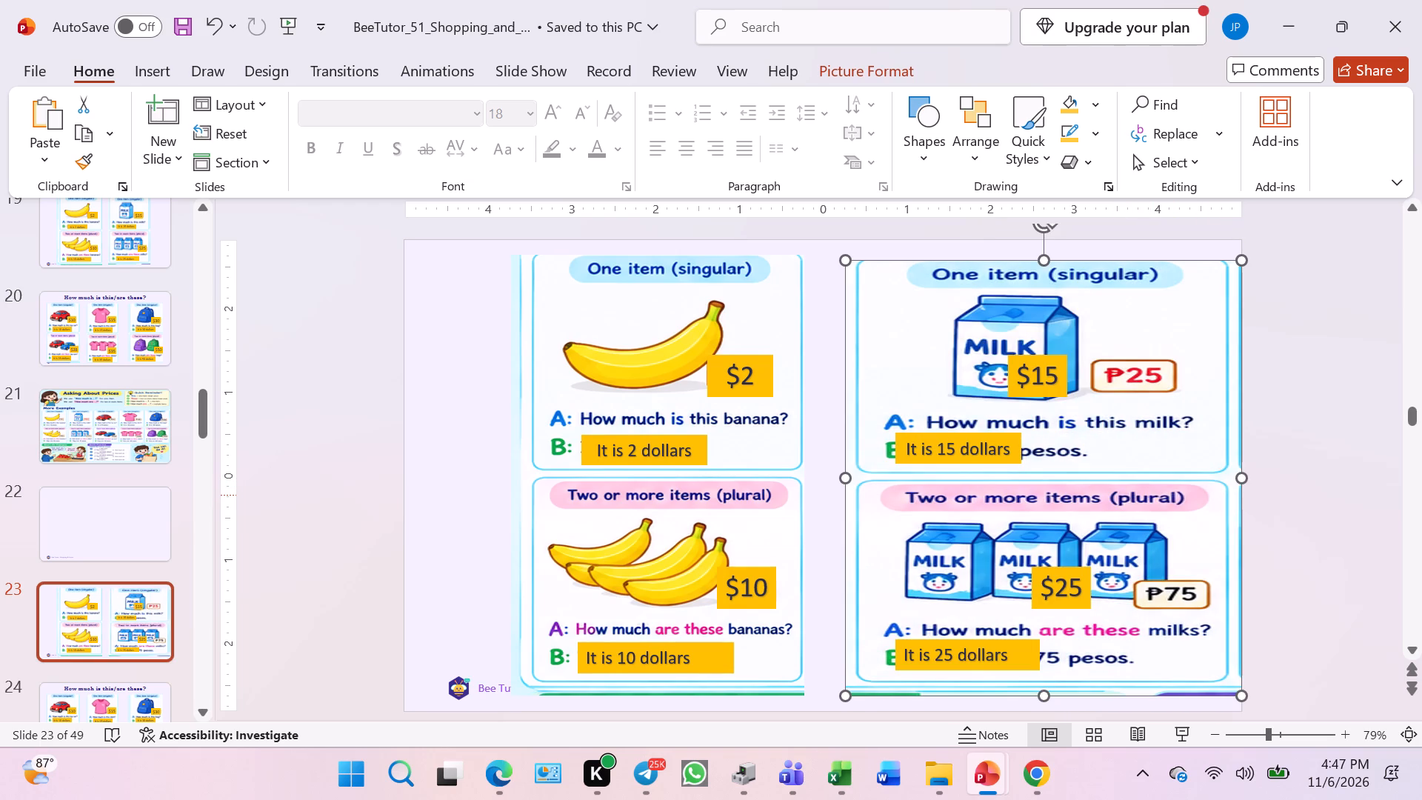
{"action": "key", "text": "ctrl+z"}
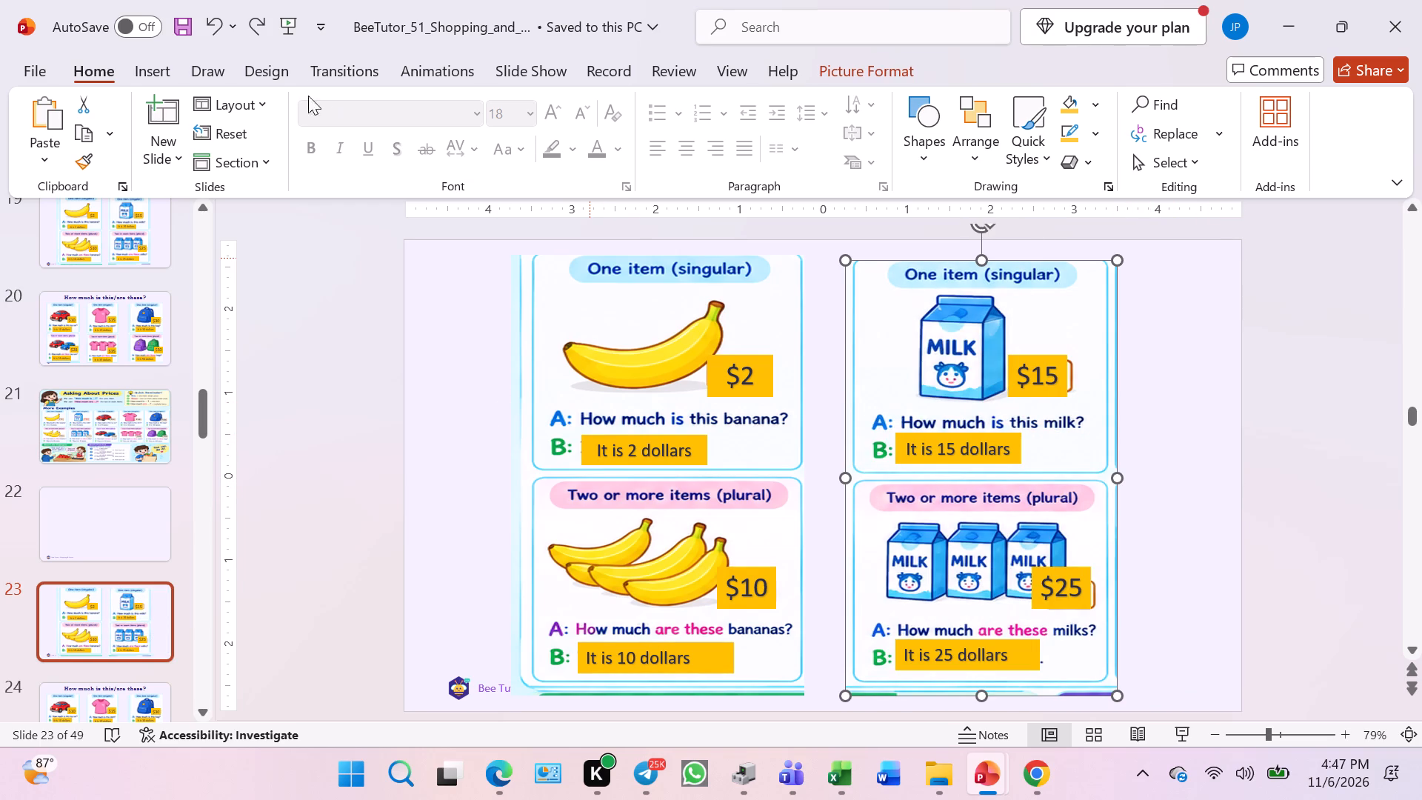
Draw a rounded rectangle about 2.59" wide and 0.37" high over the question "How much is this banana?" on slide 23.
{"action": "left_click", "coordinate": [153, 67]}
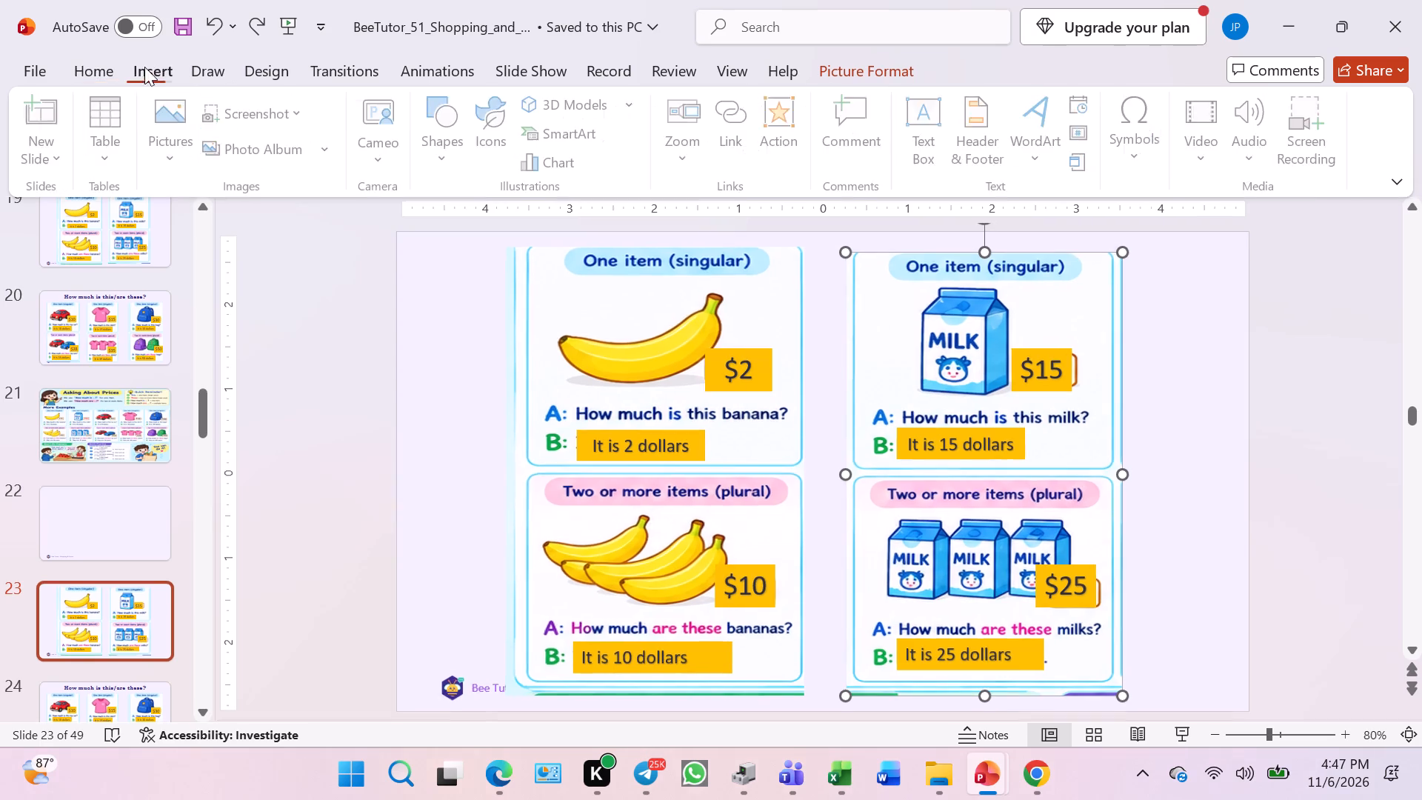
{"action": "left_click", "coordinate": [1045, 139]}
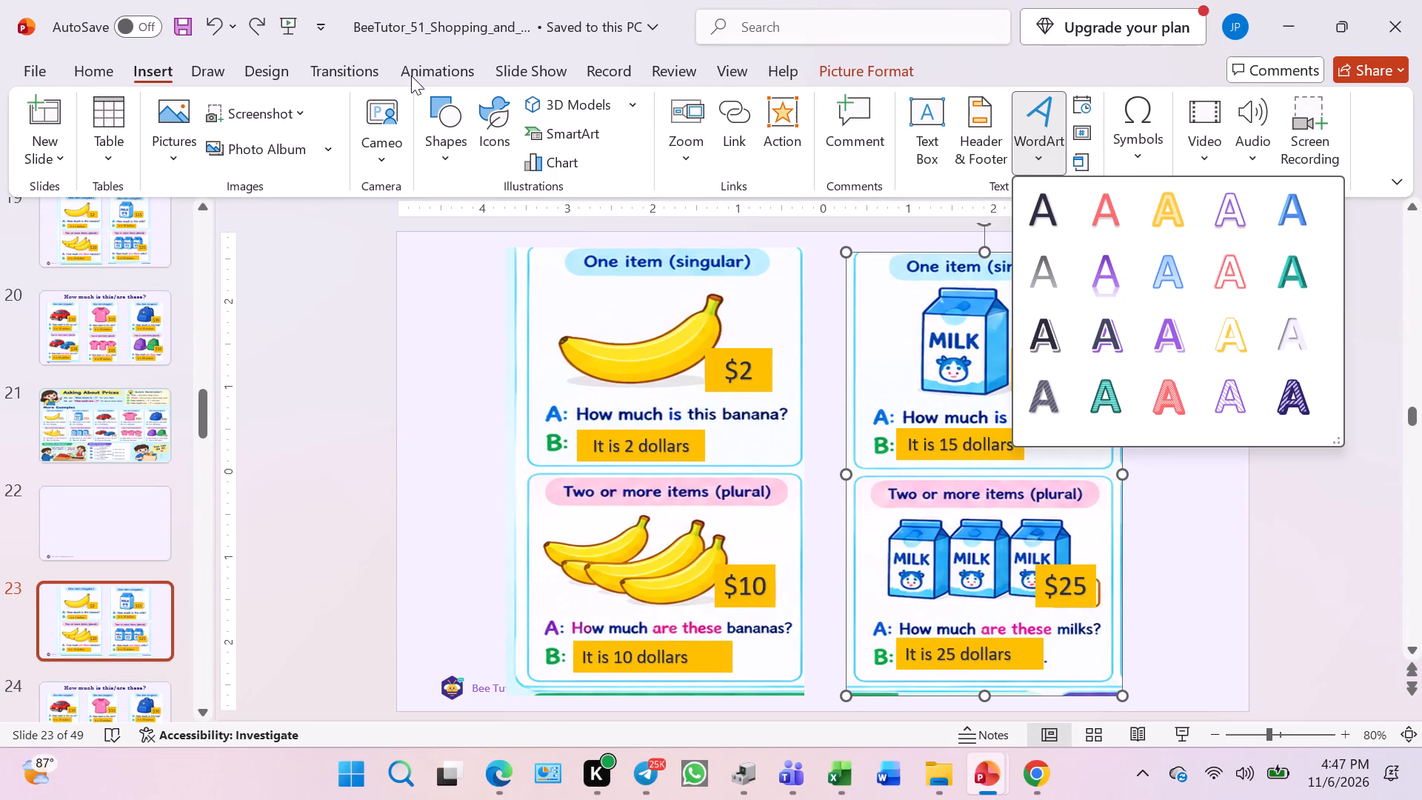
{"action": "left_click", "coordinate": [469, 126]}
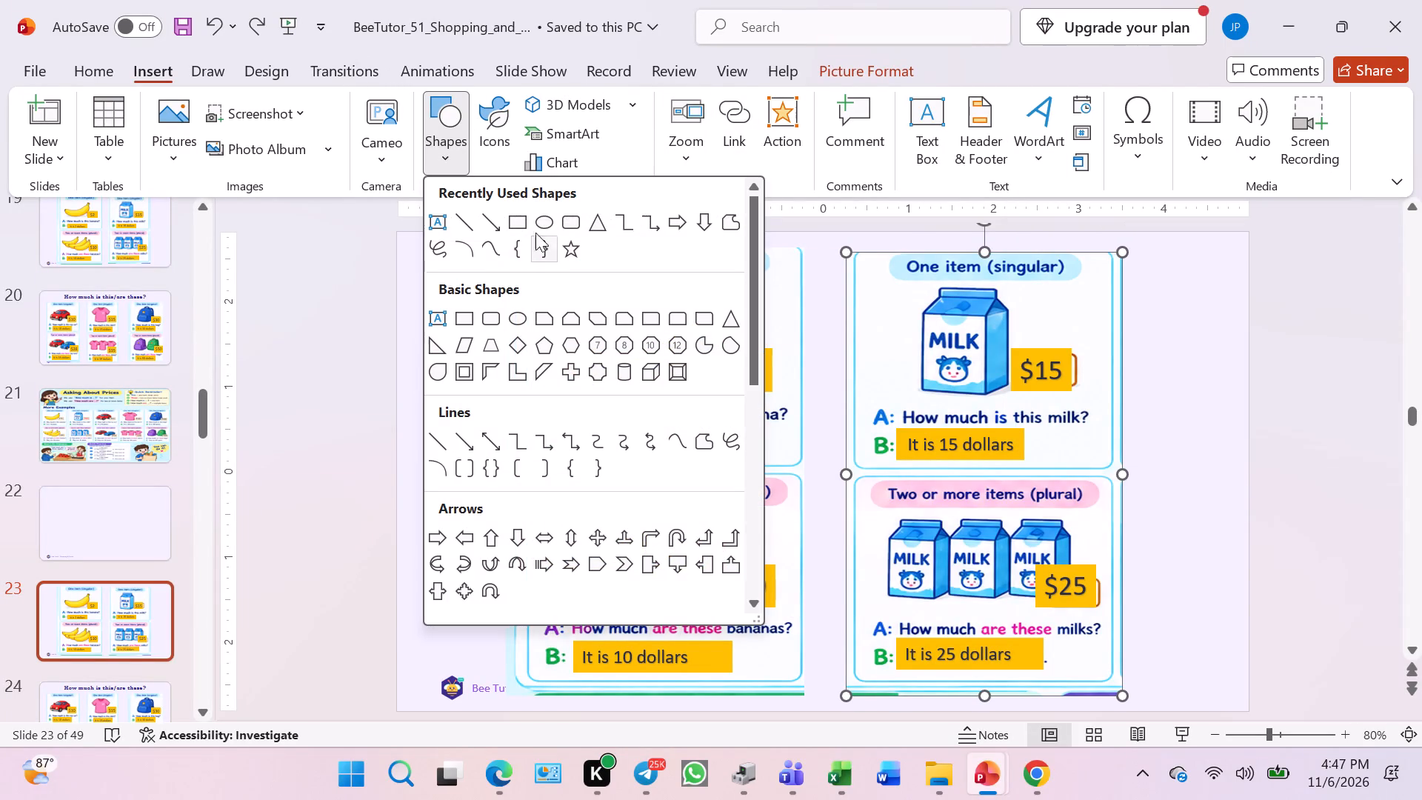
{"action": "left_click", "coordinate": [568, 221]}
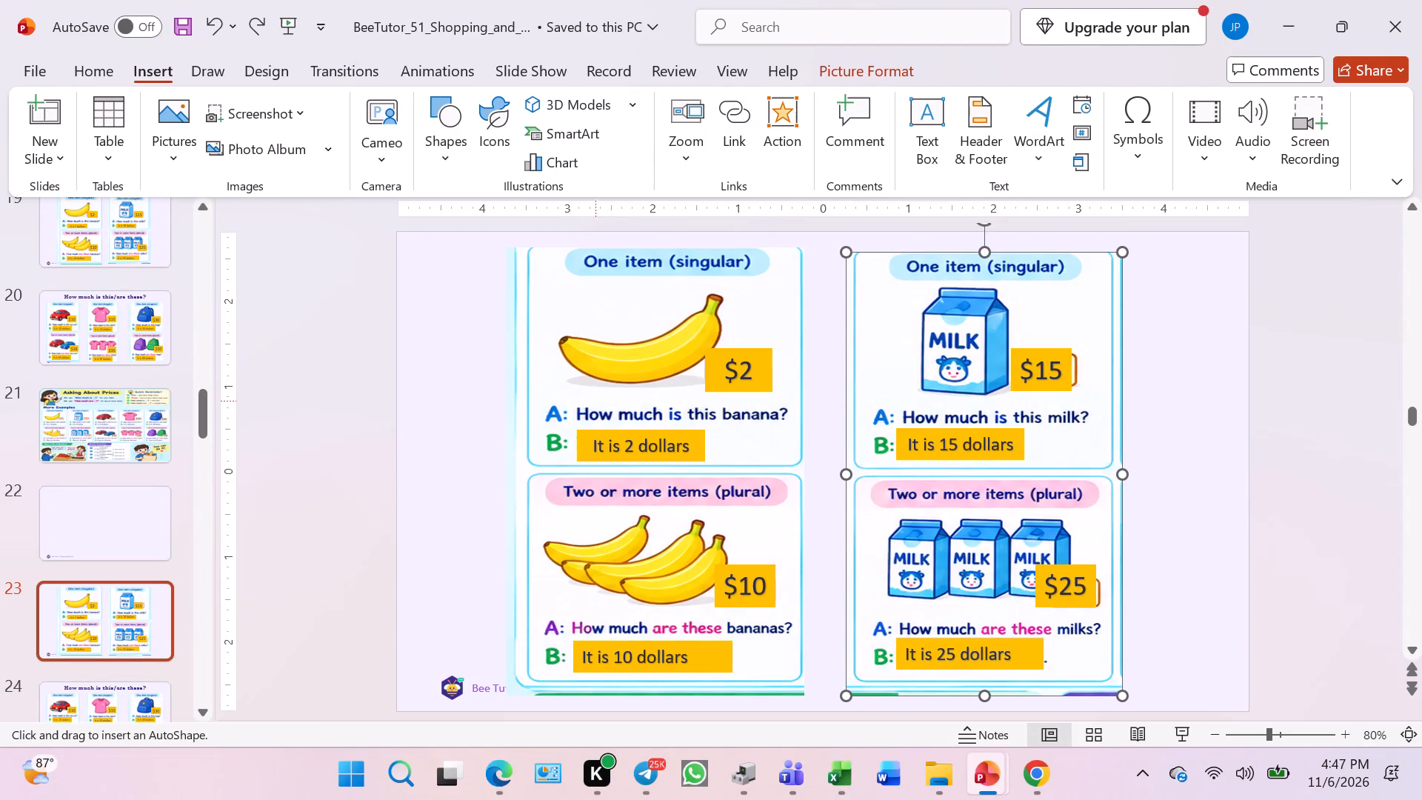
{"action": "left_click_drag", "start_coordinate": [570, 398], "coordinate": [578, 425]}
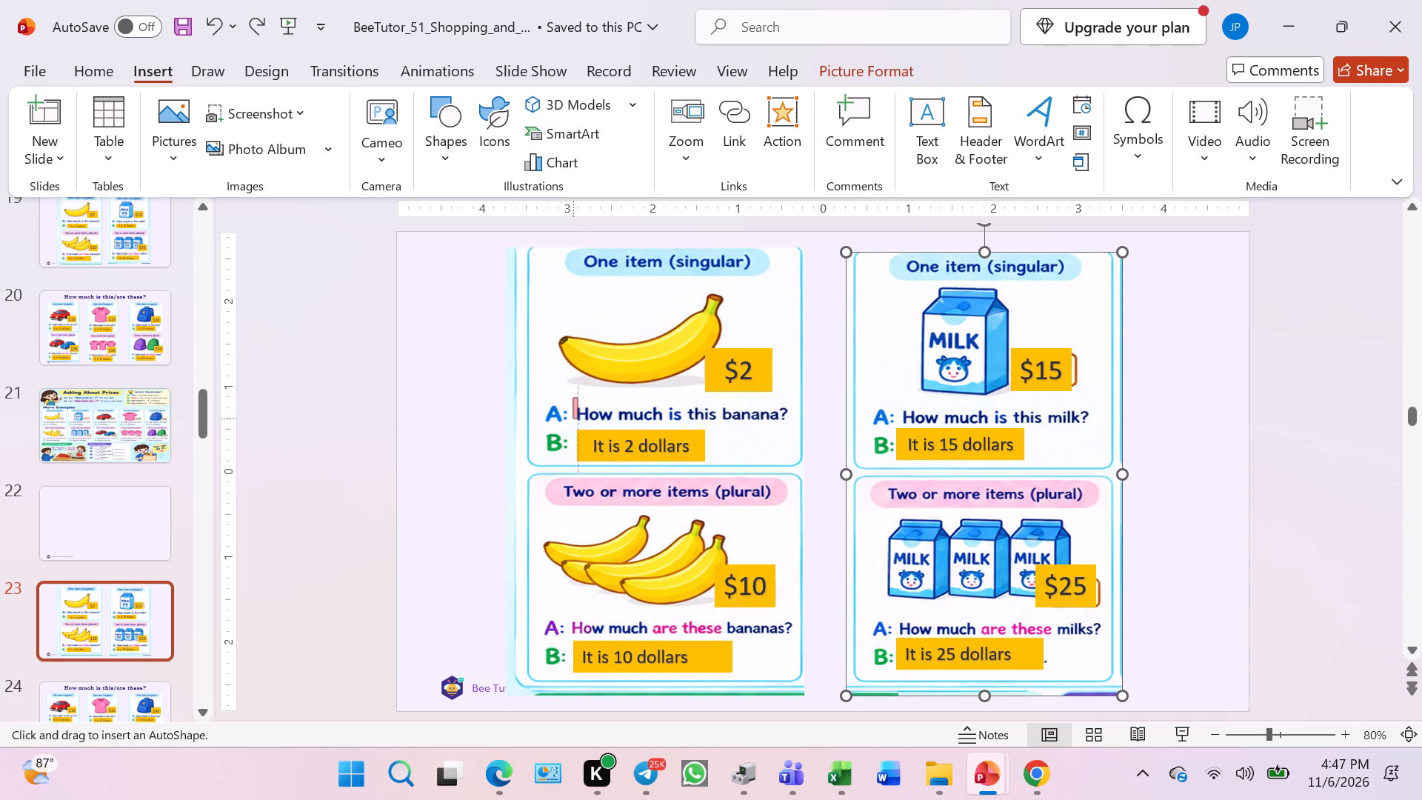
{"action": "left_click_drag", "start_coordinate": [578, 425], "coordinate": [794, 433]}
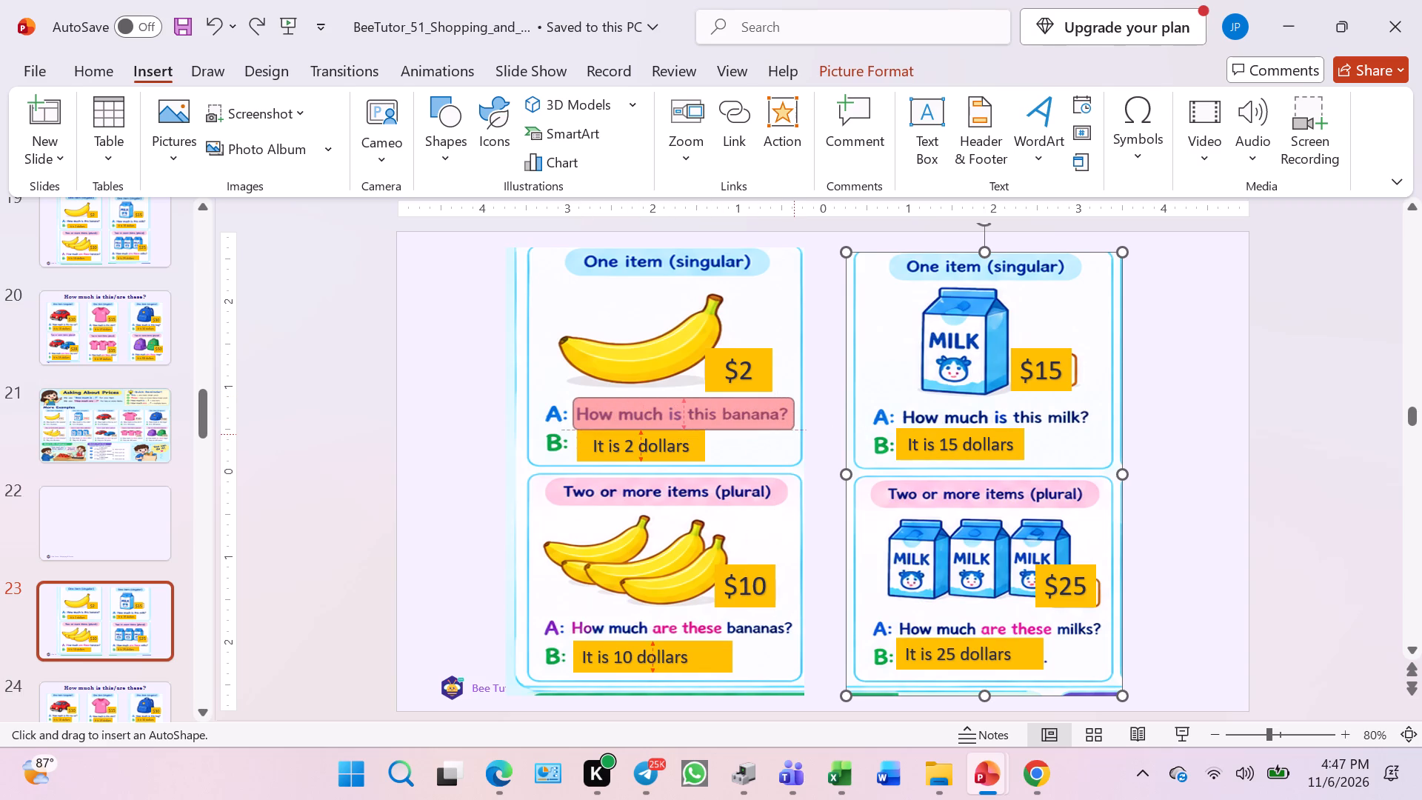
{"action": "left_click_drag", "start_coordinate": [794, 433], "coordinate": [794, 429]}
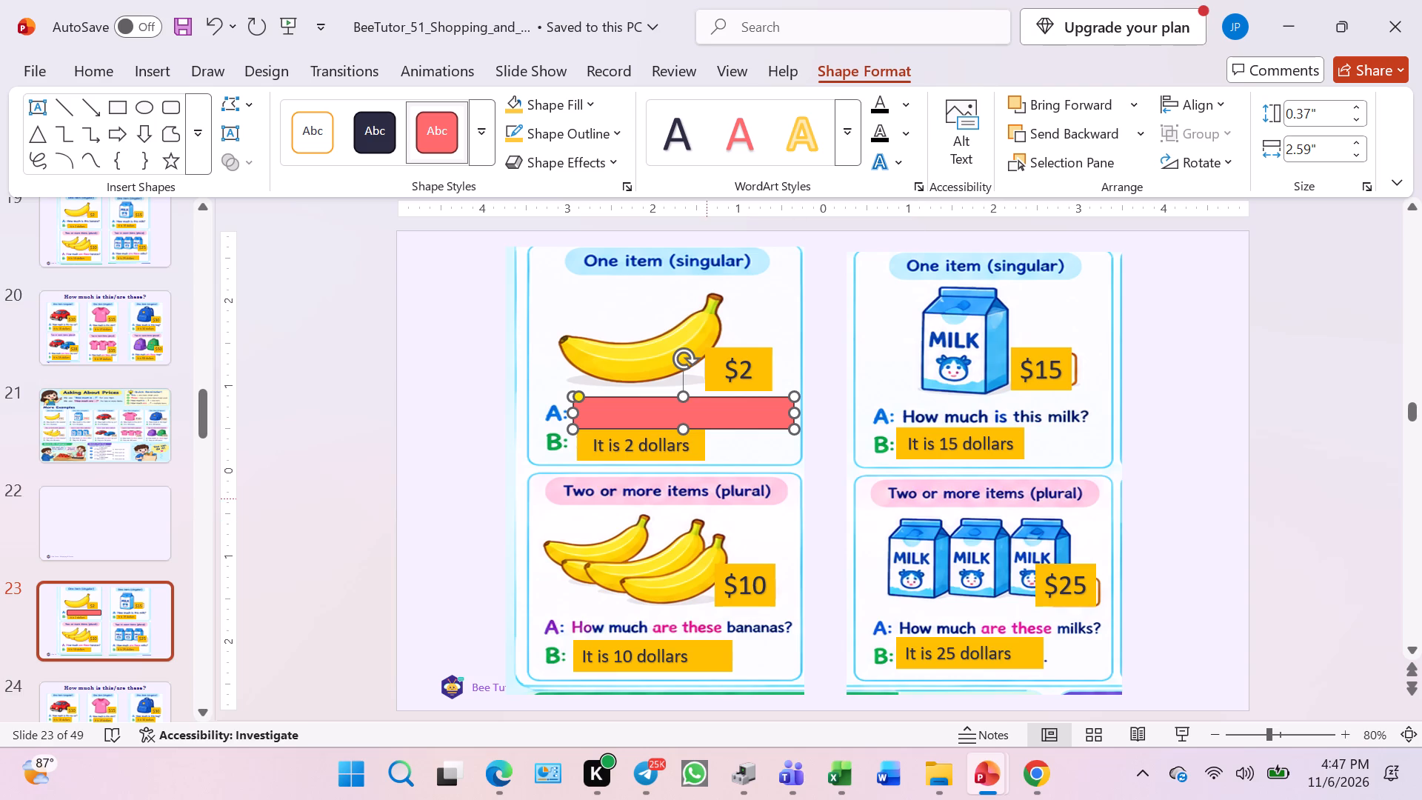
Apply the Random Bars exit animation to the red rounded rectangle covering the banana question.
{"action": "left_click", "coordinate": [739, 421]}
{"action": "left_click", "coordinate": [441, 75]}
{"action": "left_click", "coordinate": [239, 139]}
{"action": "left_click_drag", "start_coordinate": [239, 139], "coordinate": [262, 195]}
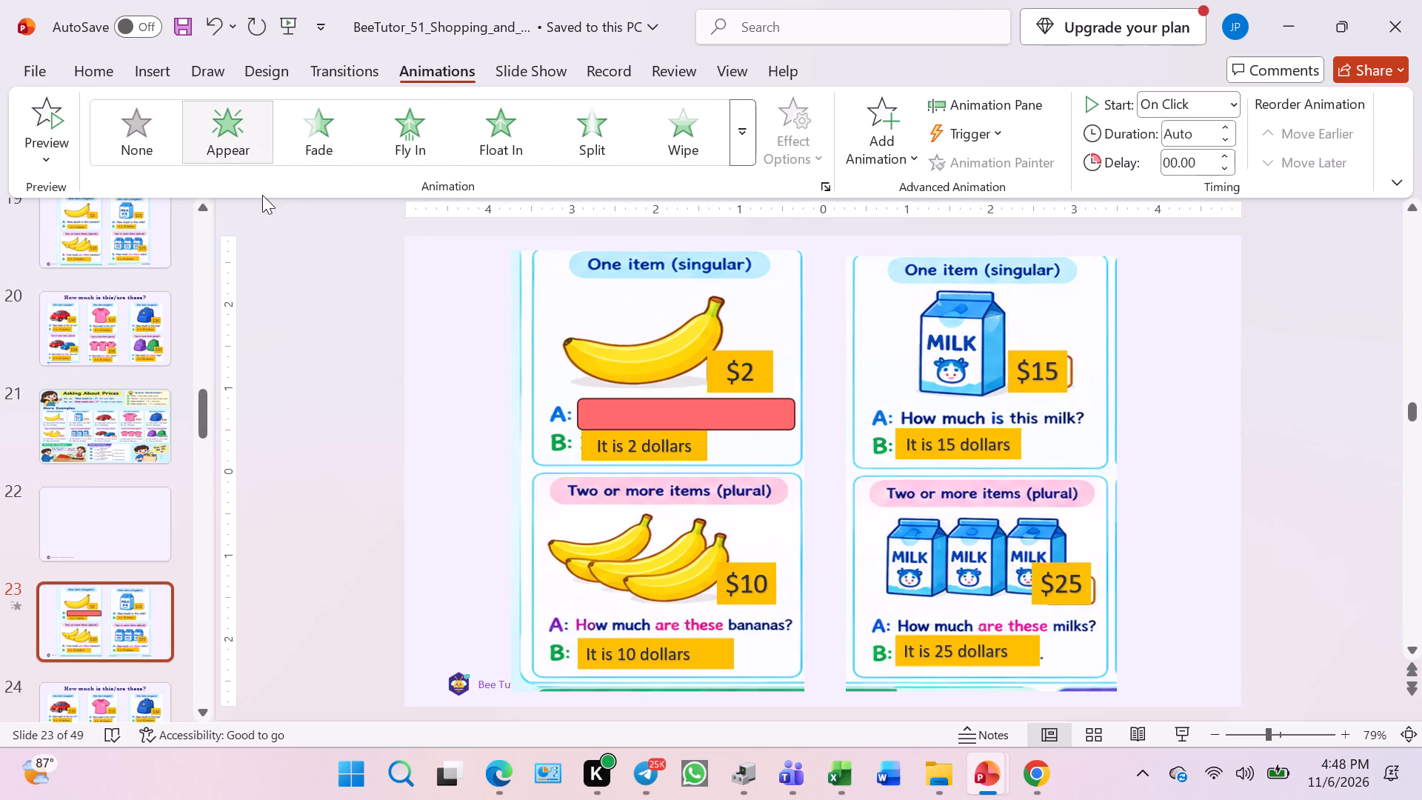
{"action": "left_click_drag", "start_coordinate": [262, 195], "coordinate": [273, 221]}
{"action": "left_click", "coordinate": [747, 139]}
{"action": "scroll", "coordinate": [450, 307], "scroll_direction": "down", "scroll_amount": 4}
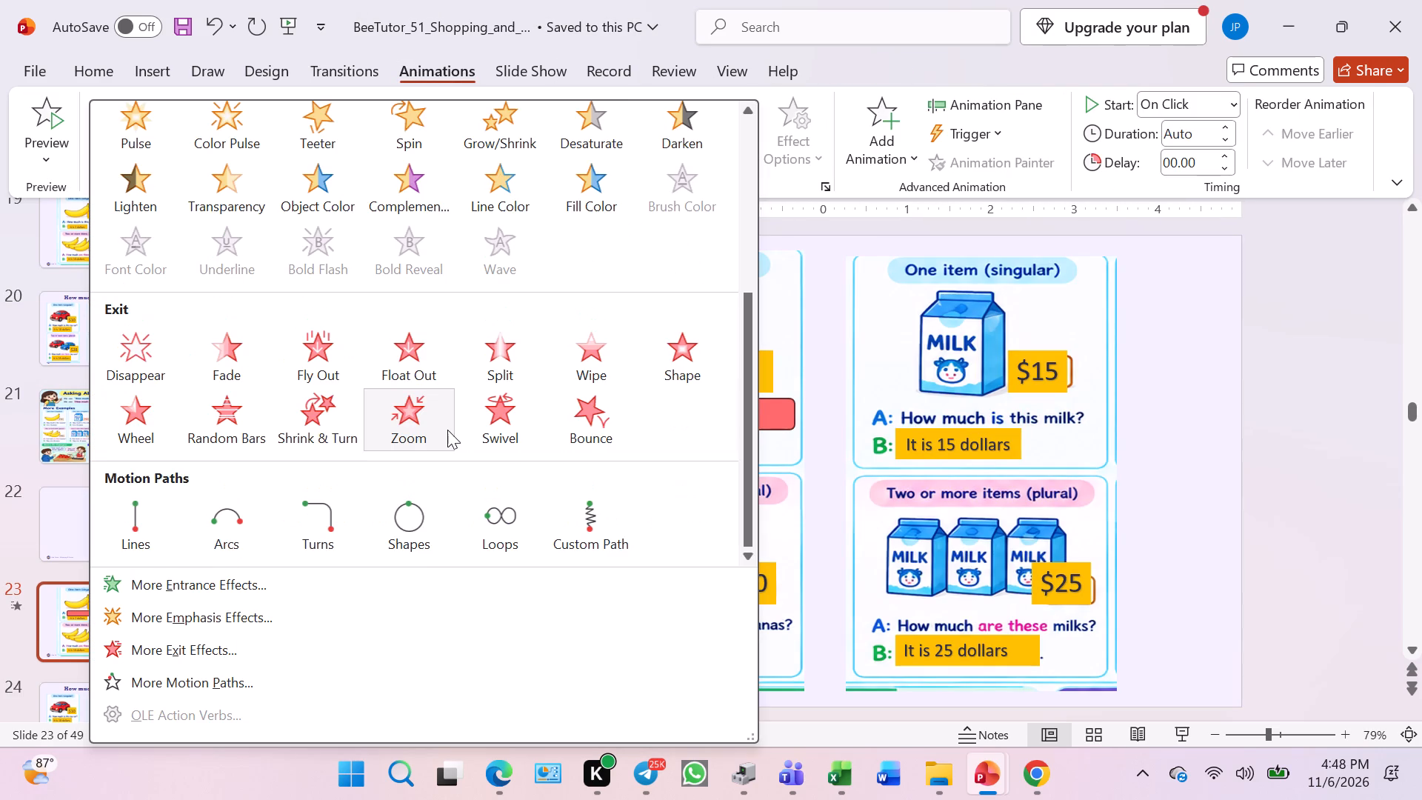
{"action": "left_click", "coordinate": [233, 421]}
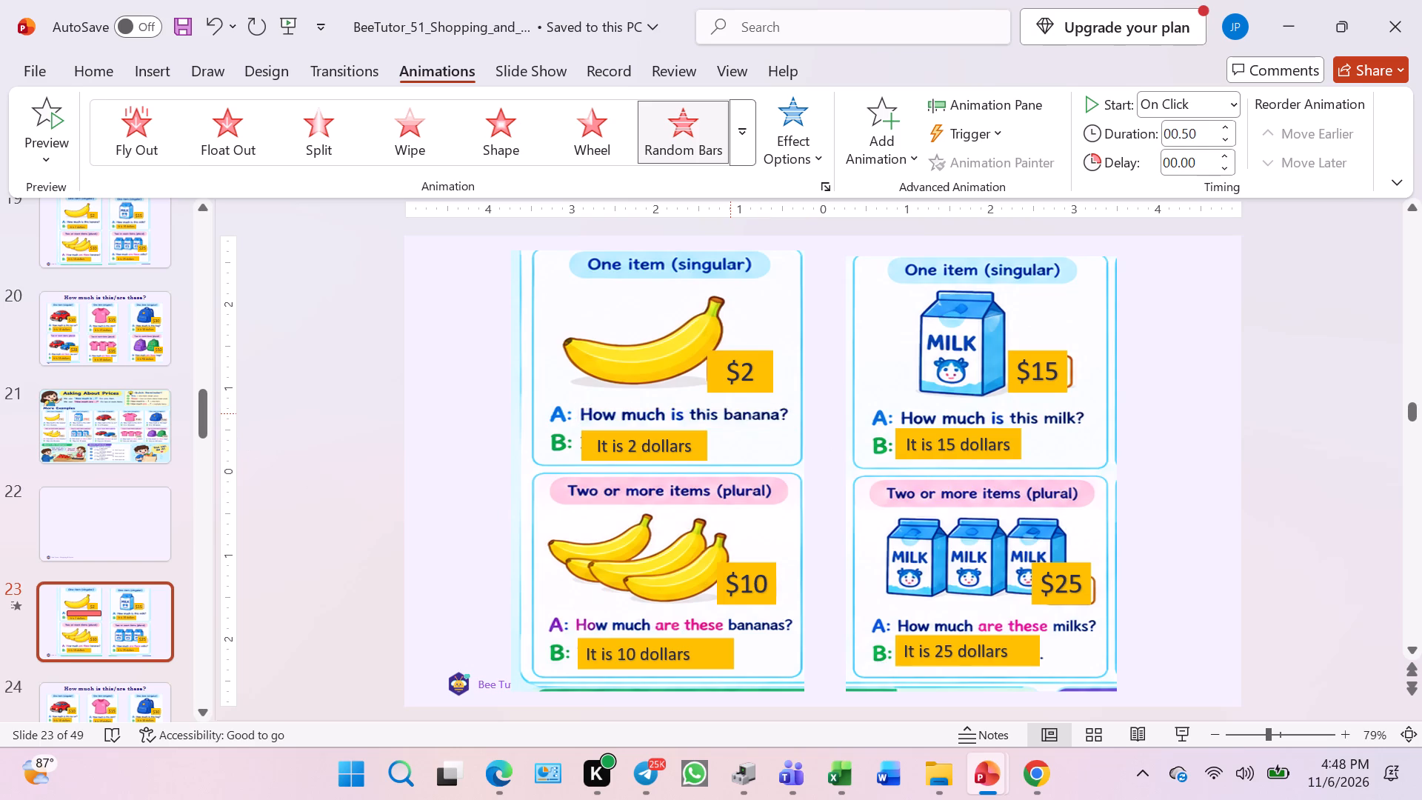
Nudge the red rounded rectangle slightly upward over the singular banana question.
{"action": "left_click", "coordinate": [730, 413]}
{"action": "left_click", "coordinate": [735, 424]}
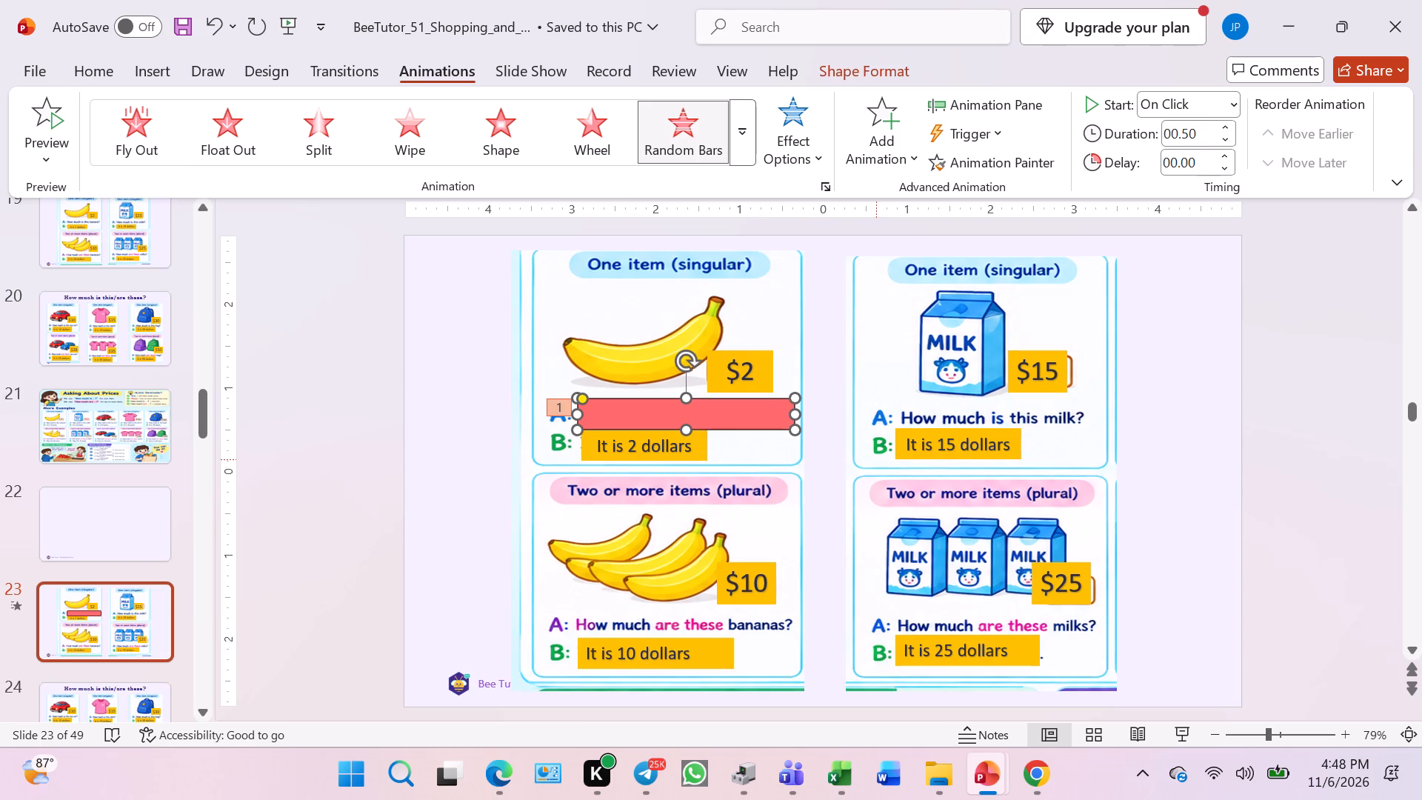
{"action": "key", "text": "Up"}
{"action": "key", "text": "Up"}
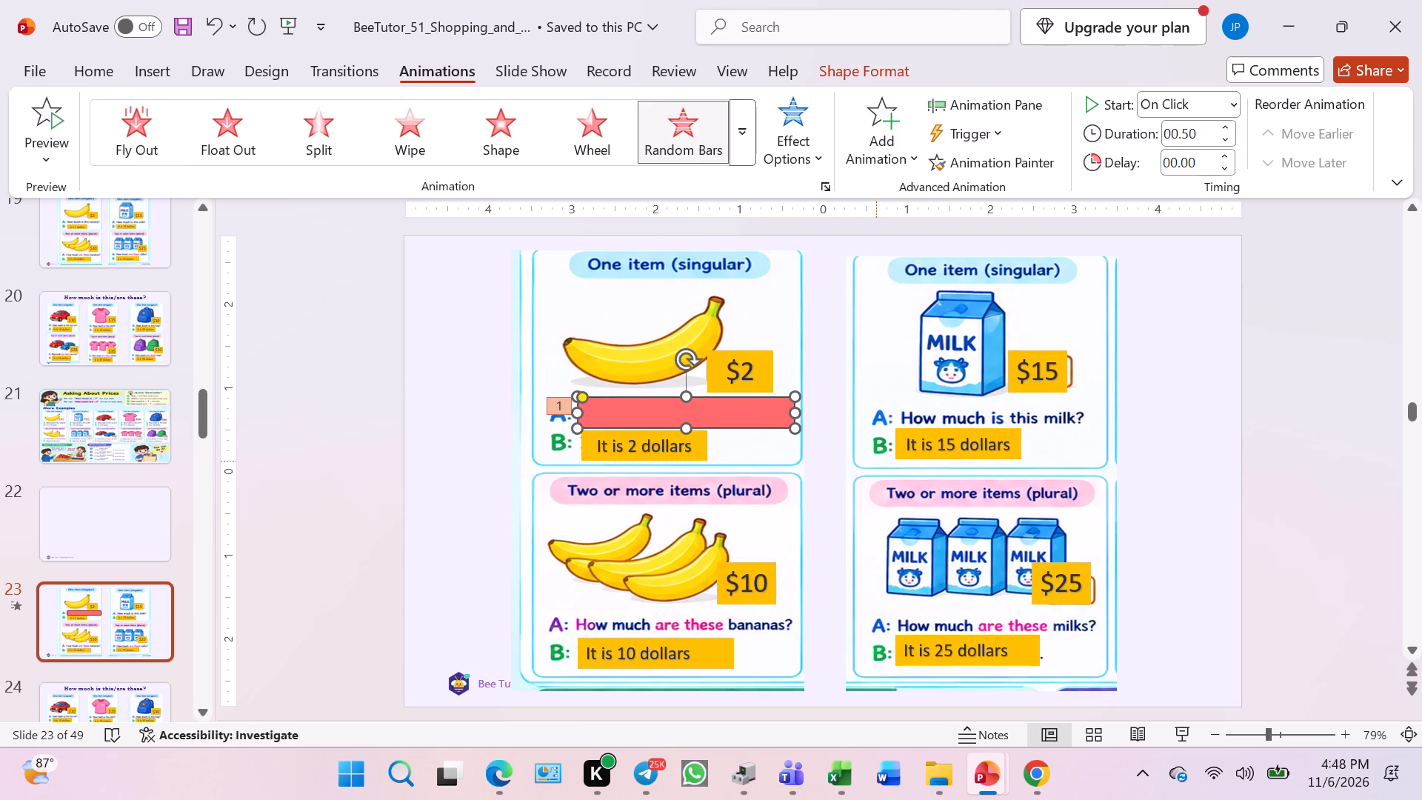
Duplicate the red rounded rectangle and align the copy over the question "How much is this milk?" on slide 23.
{"action": "key", "text": "ctrl+c"}
{"action": "key", "text": "ctrl+v"}
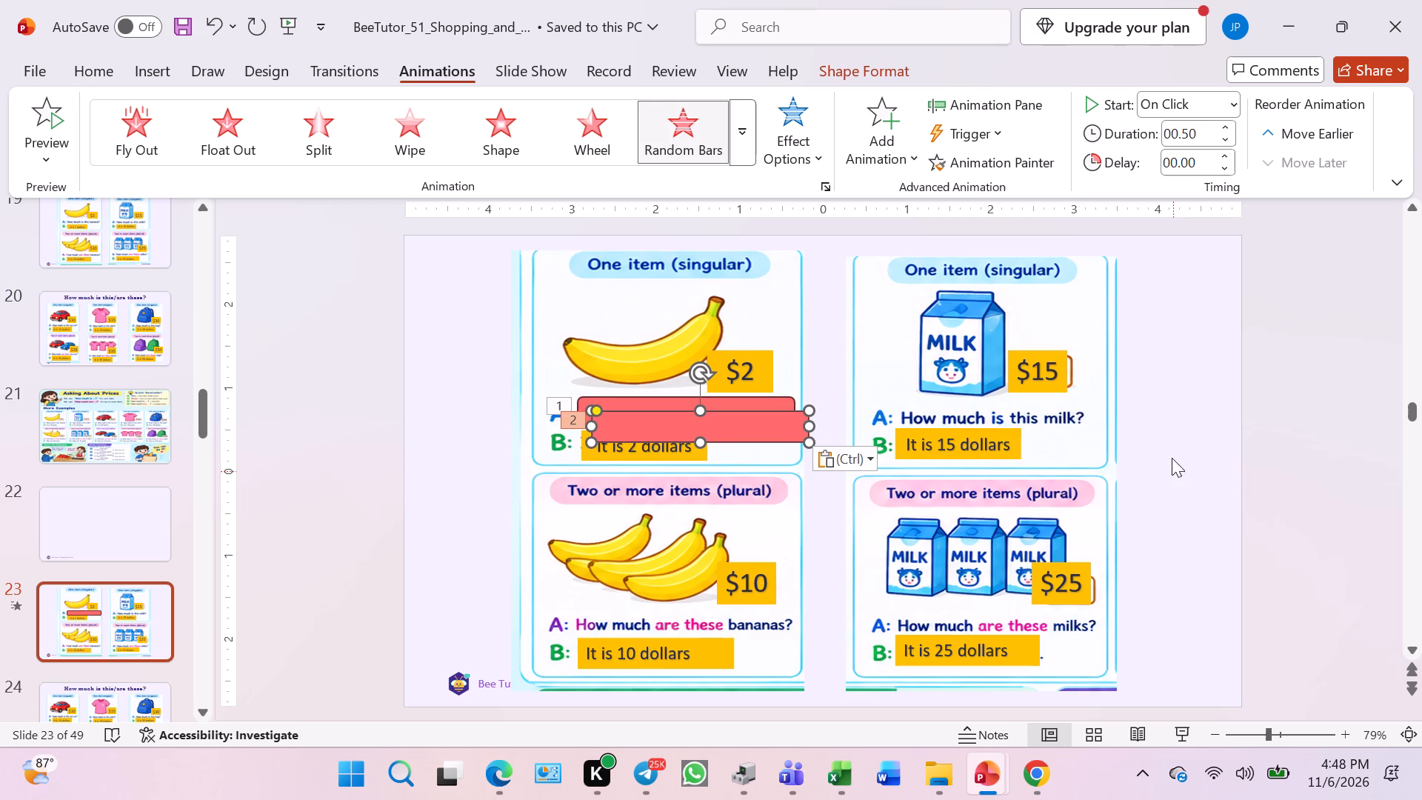
{"action": "left_click_drag", "start_coordinate": [724, 430], "coordinate": [1016, 419]}
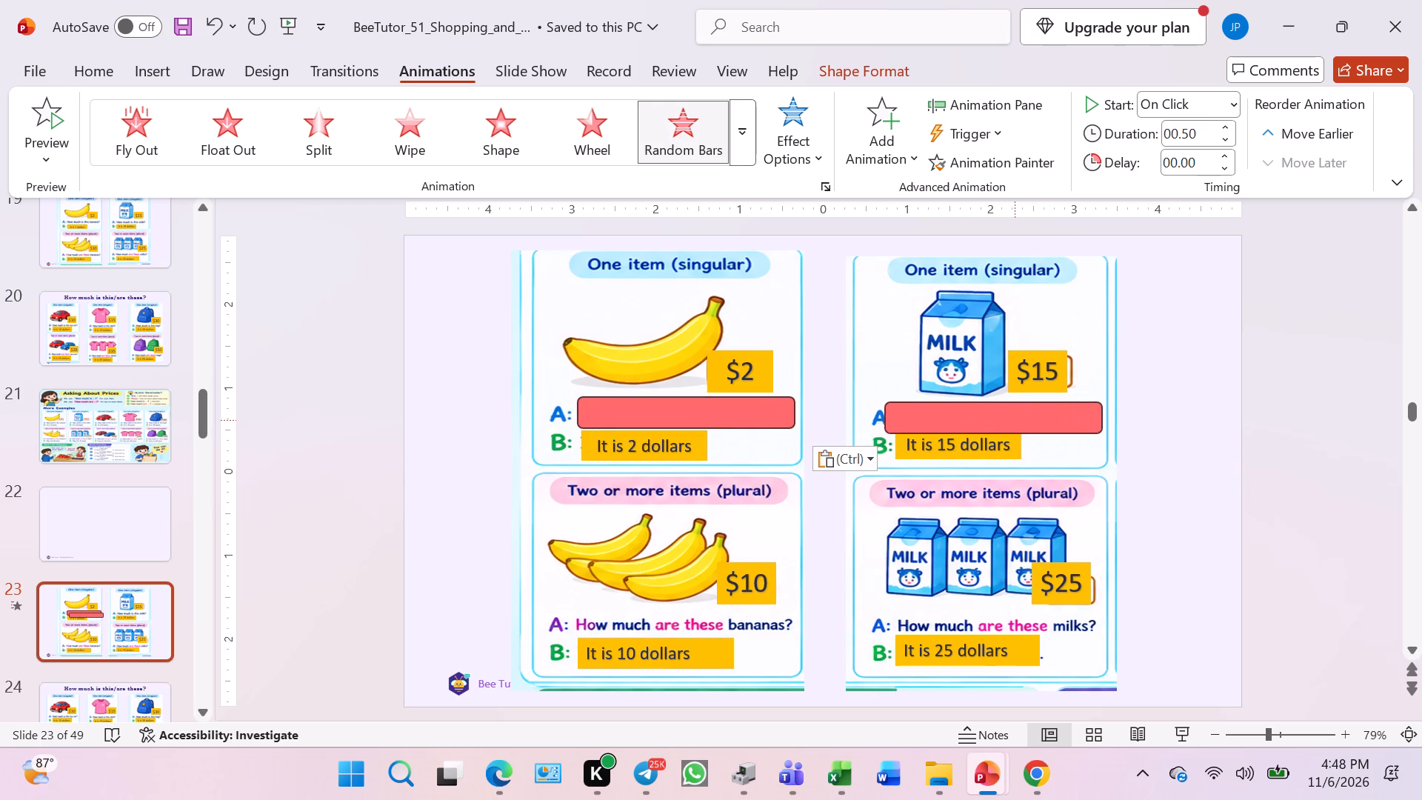
{"action": "left_click_drag", "start_coordinate": [1016, 419], "coordinate": [1005, 419]}
{"action": "key", "text": "Left"}
{"action": "key", "text": "Left"}
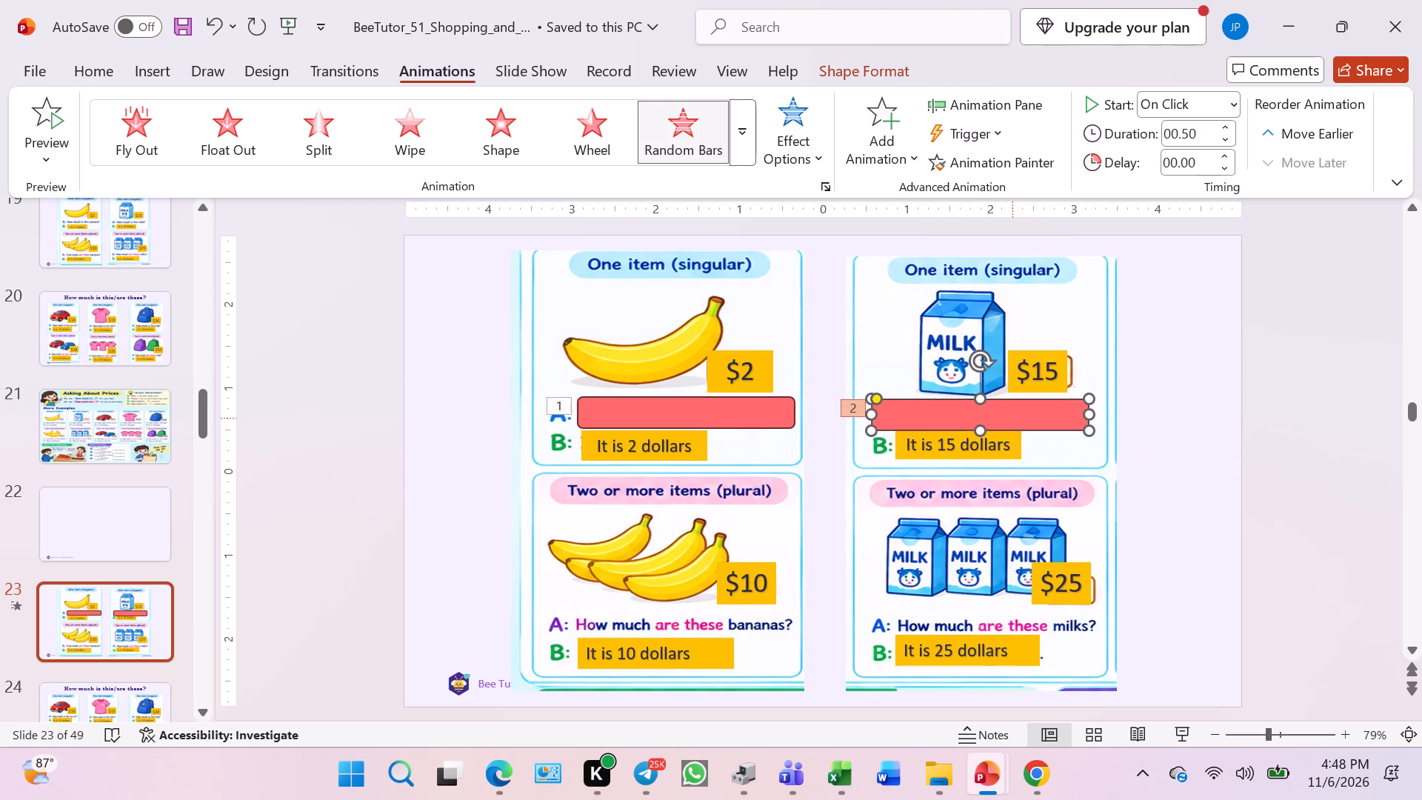
{"action": "key", "text": "Left"}
{"action": "key", "text": "Up"}
{"action": "key", "text": "Up"}
{"action": "key", "text": "Up"}
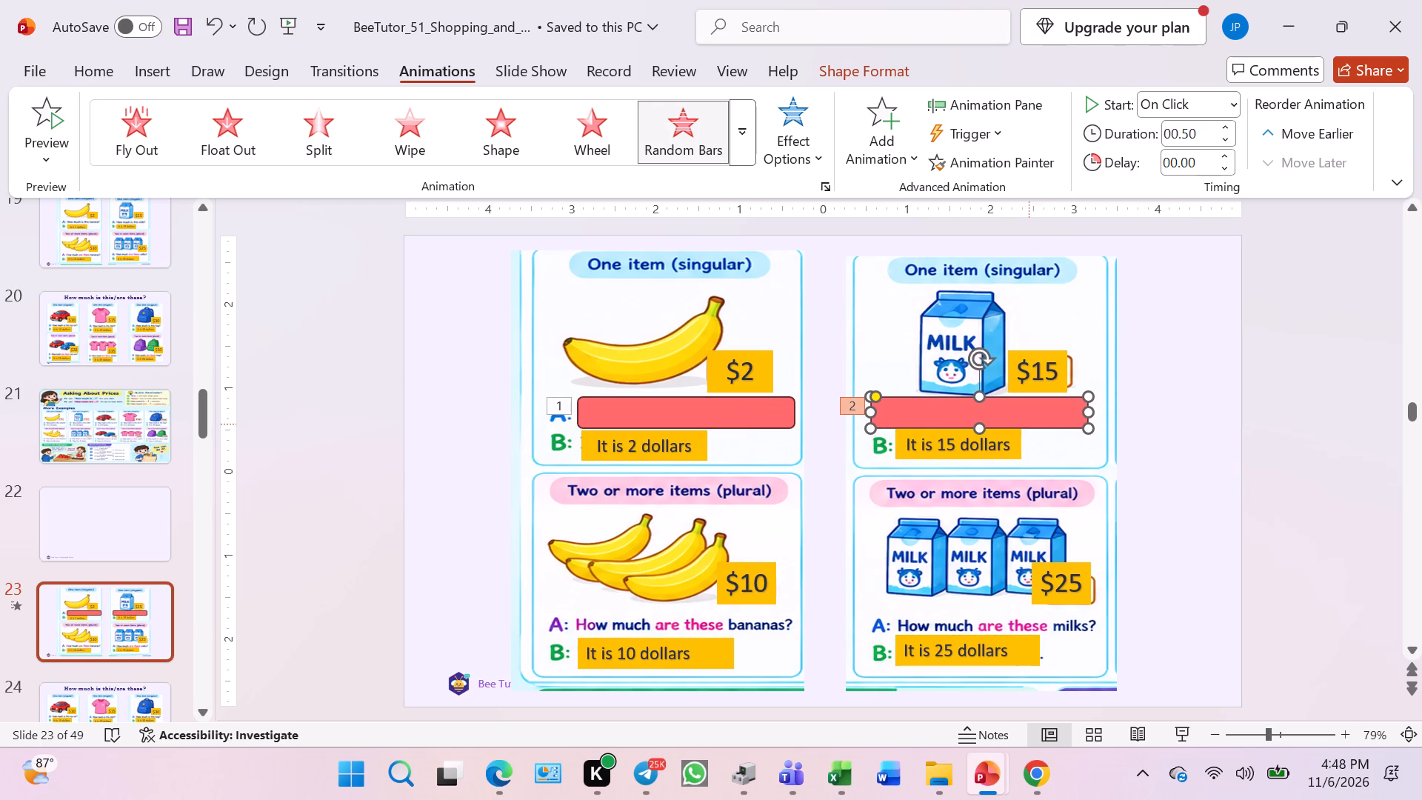
{"action": "key", "text": "Up"}
{"action": "key", "text": "Up"}
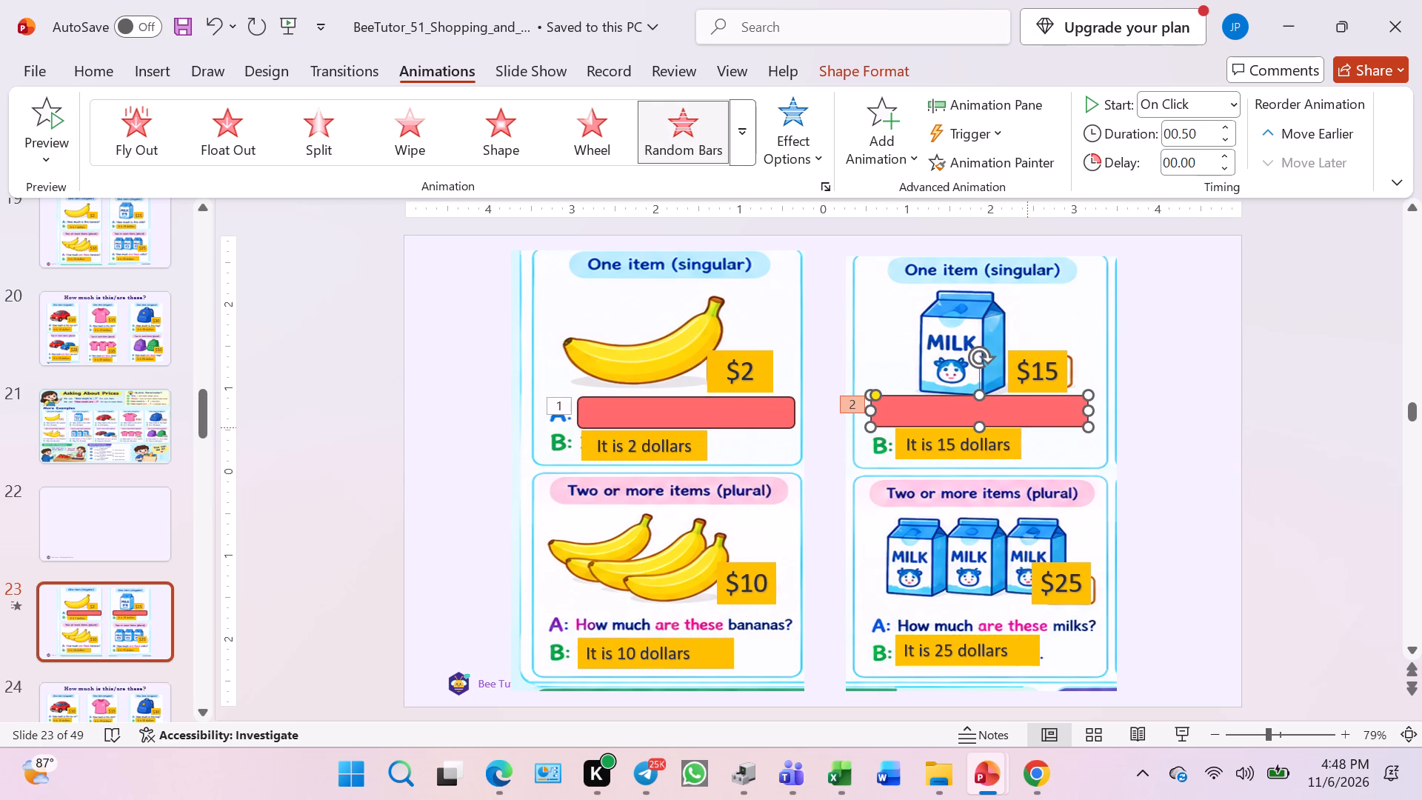
Place another copy of the red rectangle over "How much are these bananas?" on slide 23 and enlarge it to cover the whole line.
{"action": "key", "text": "ctrl+c"}
{"action": "key", "text": "ctrl+v"}
{"action": "left_click_drag", "start_coordinate": [1010, 433], "coordinate": [807, 568]}
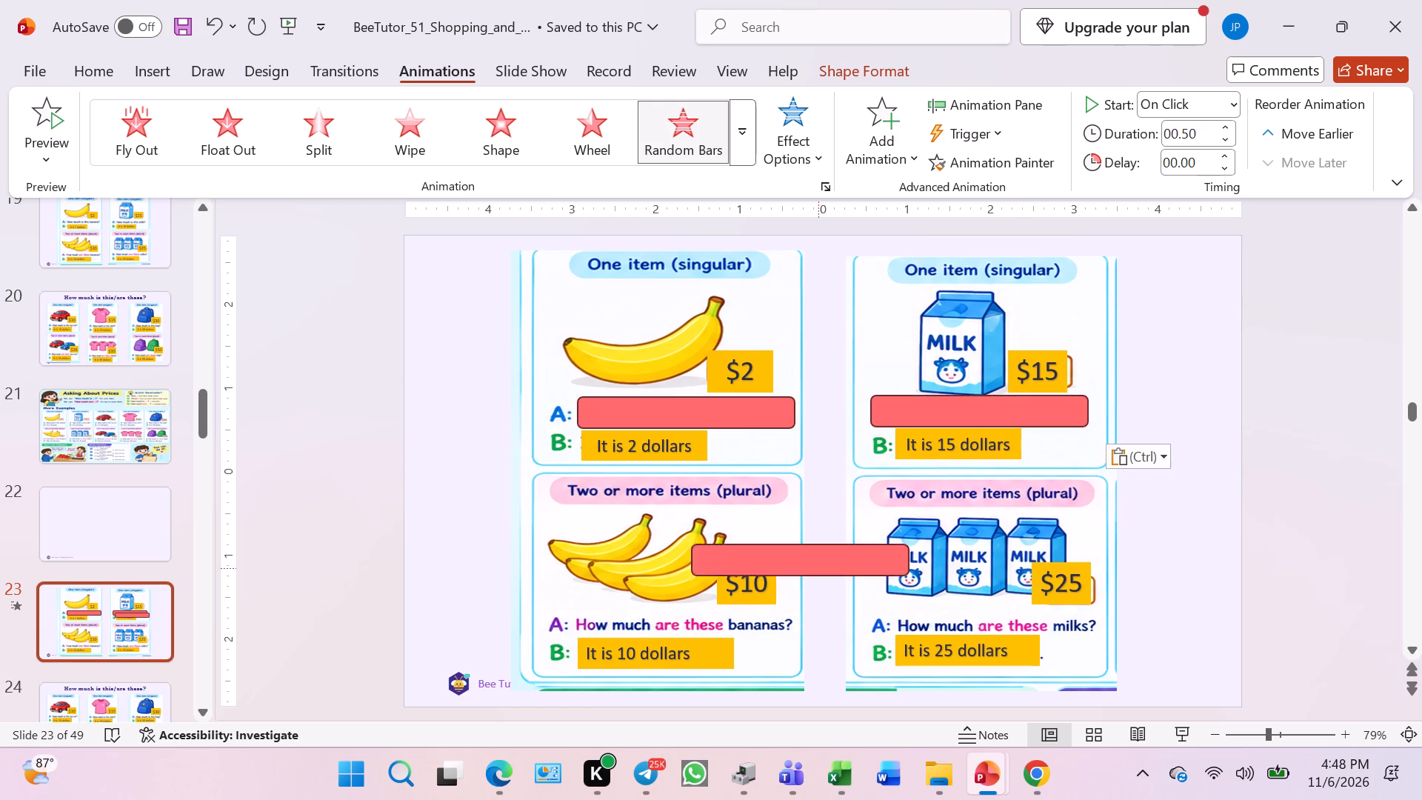
{"action": "left_click_drag", "start_coordinate": [807, 568], "coordinate": [695, 630]}
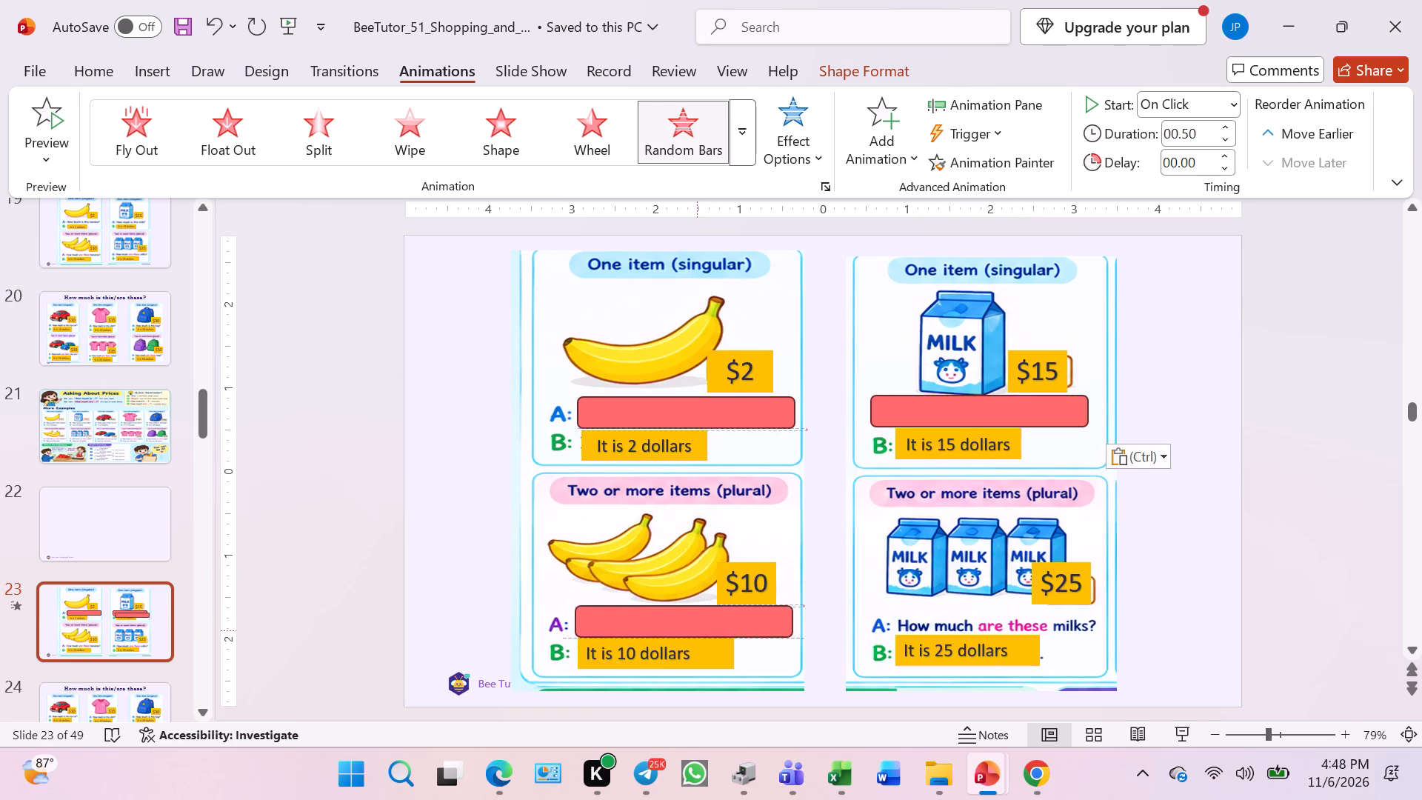
{"action": "left_click_drag", "start_coordinate": [695, 630], "coordinate": [667, 625]}
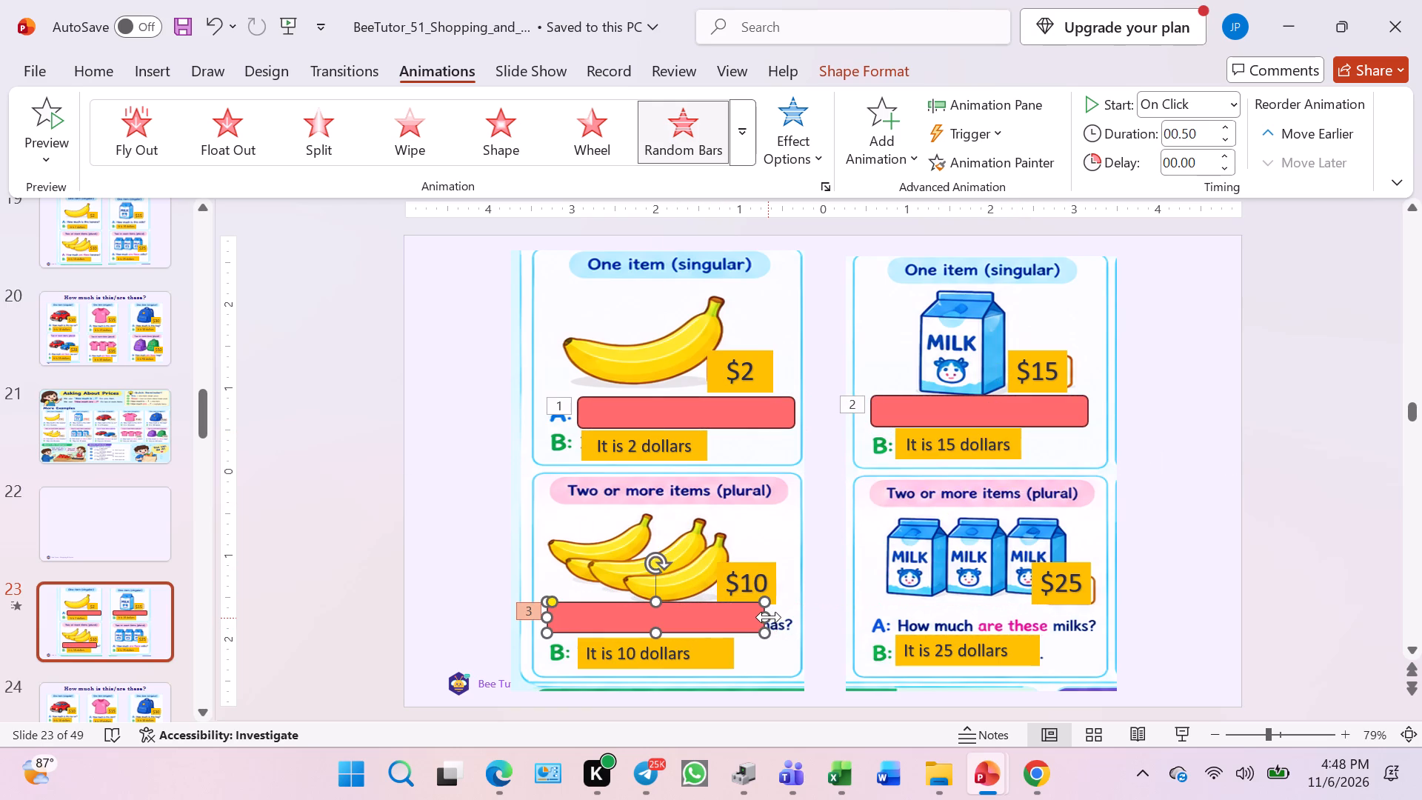
{"action": "left_click_drag", "start_coordinate": [762, 629], "coordinate": [794, 636]}
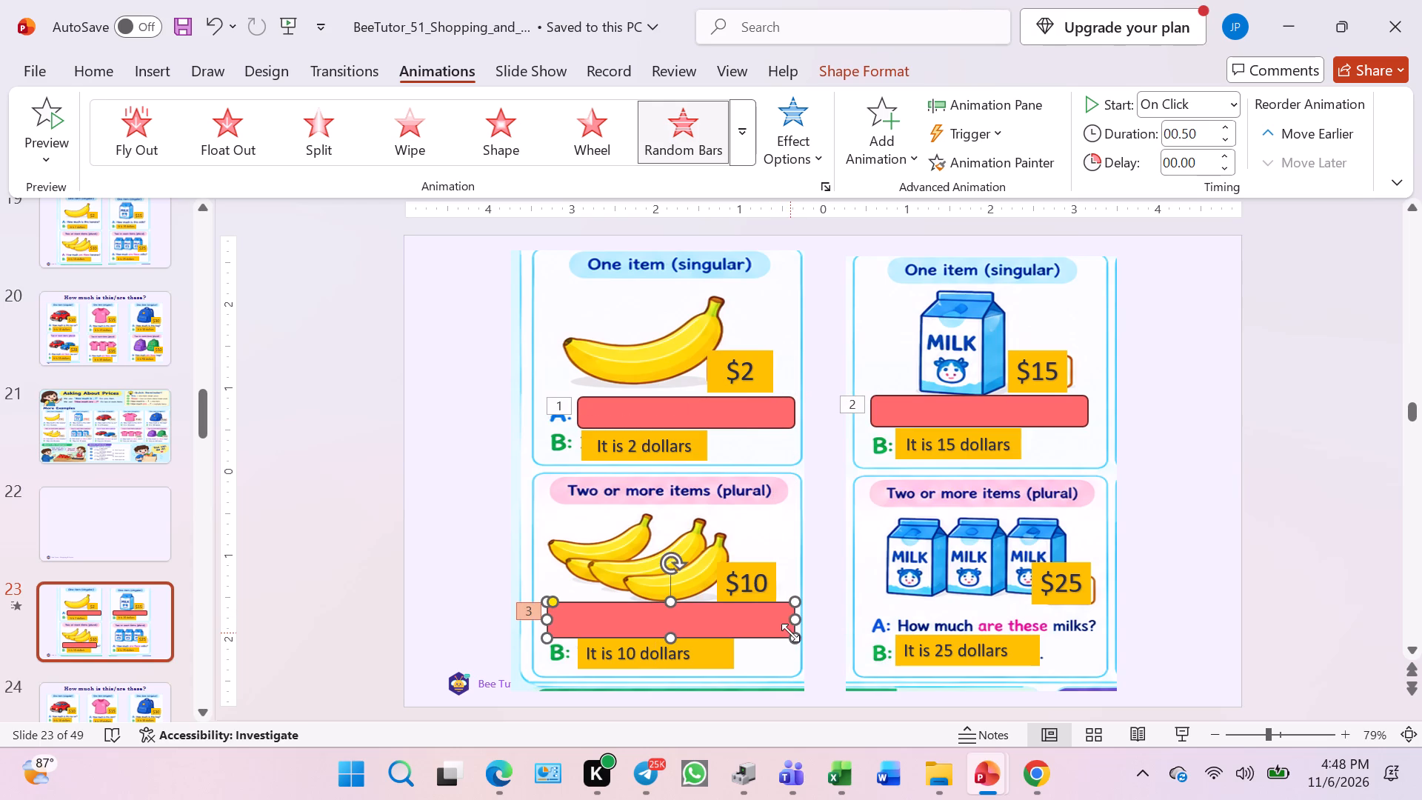
{"action": "key", "text": "Down"}
{"action": "key", "text": "Down"}
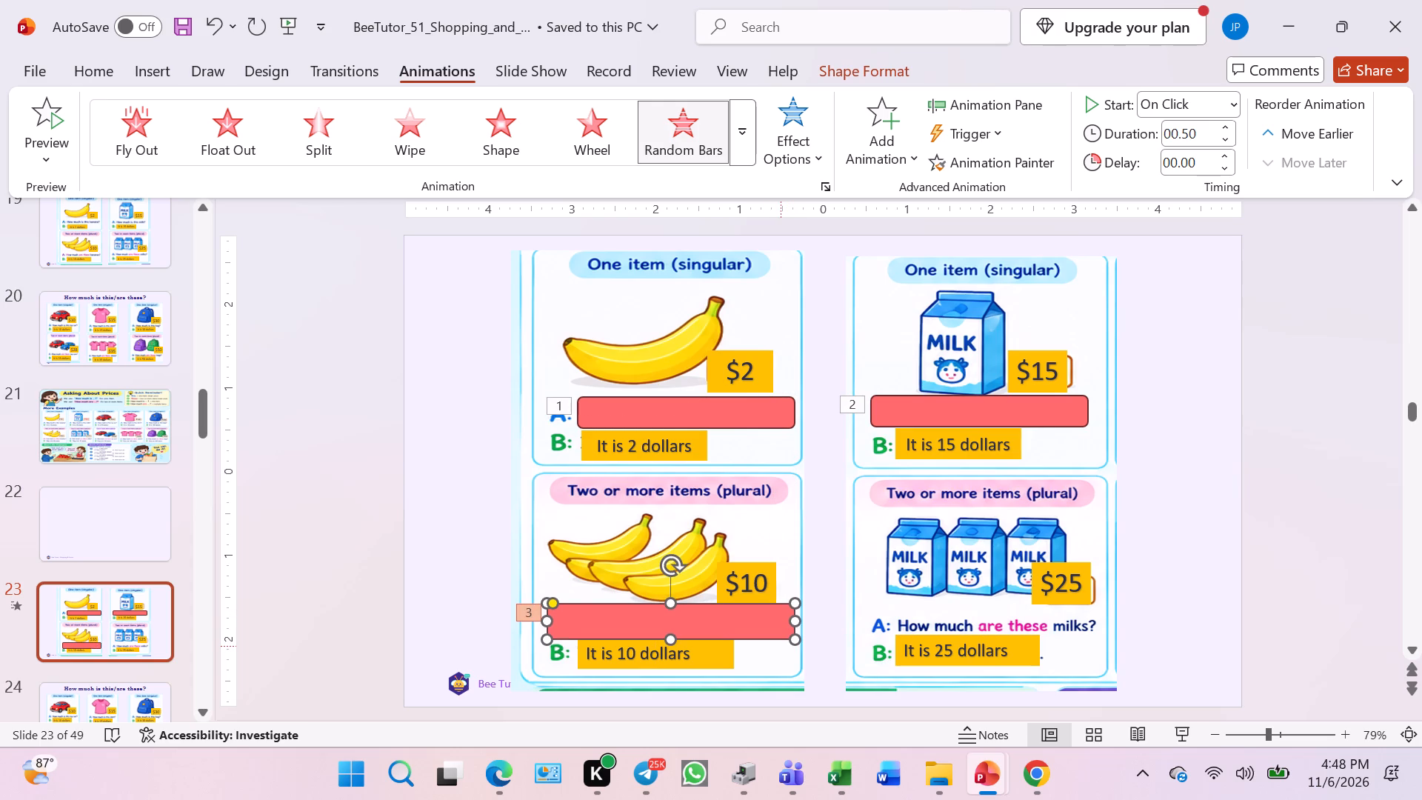
Duplicate the enlarged red rectangle and place the copy over the question "How much are these milks?" on slide 23.
{"action": "left_click", "coordinate": [715, 633]}
{"action": "key", "text": "ctrl+c"}
{"action": "key", "text": "ctrl+v"}
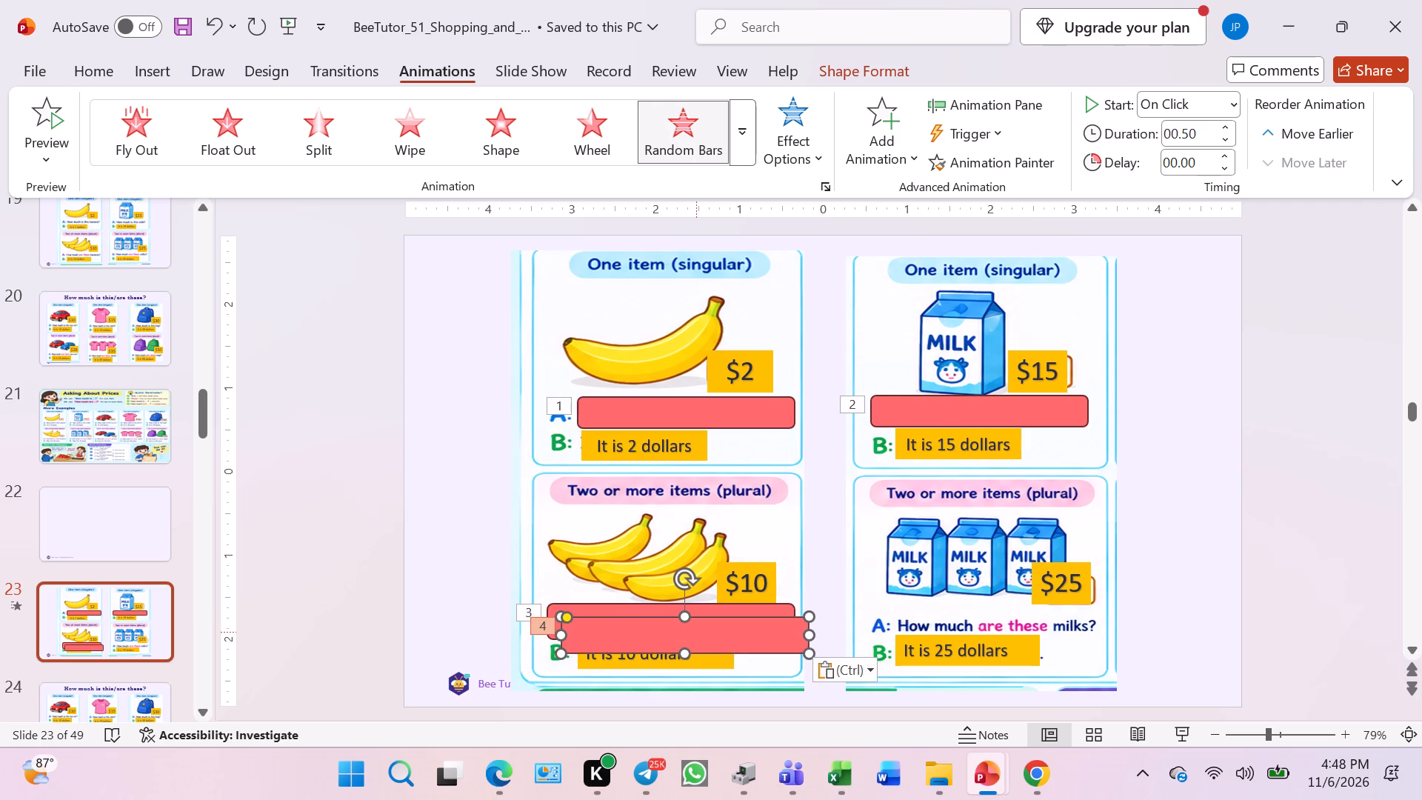
{"action": "left_click_drag", "start_coordinate": [696, 632], "coordinate": [1009, 624]}
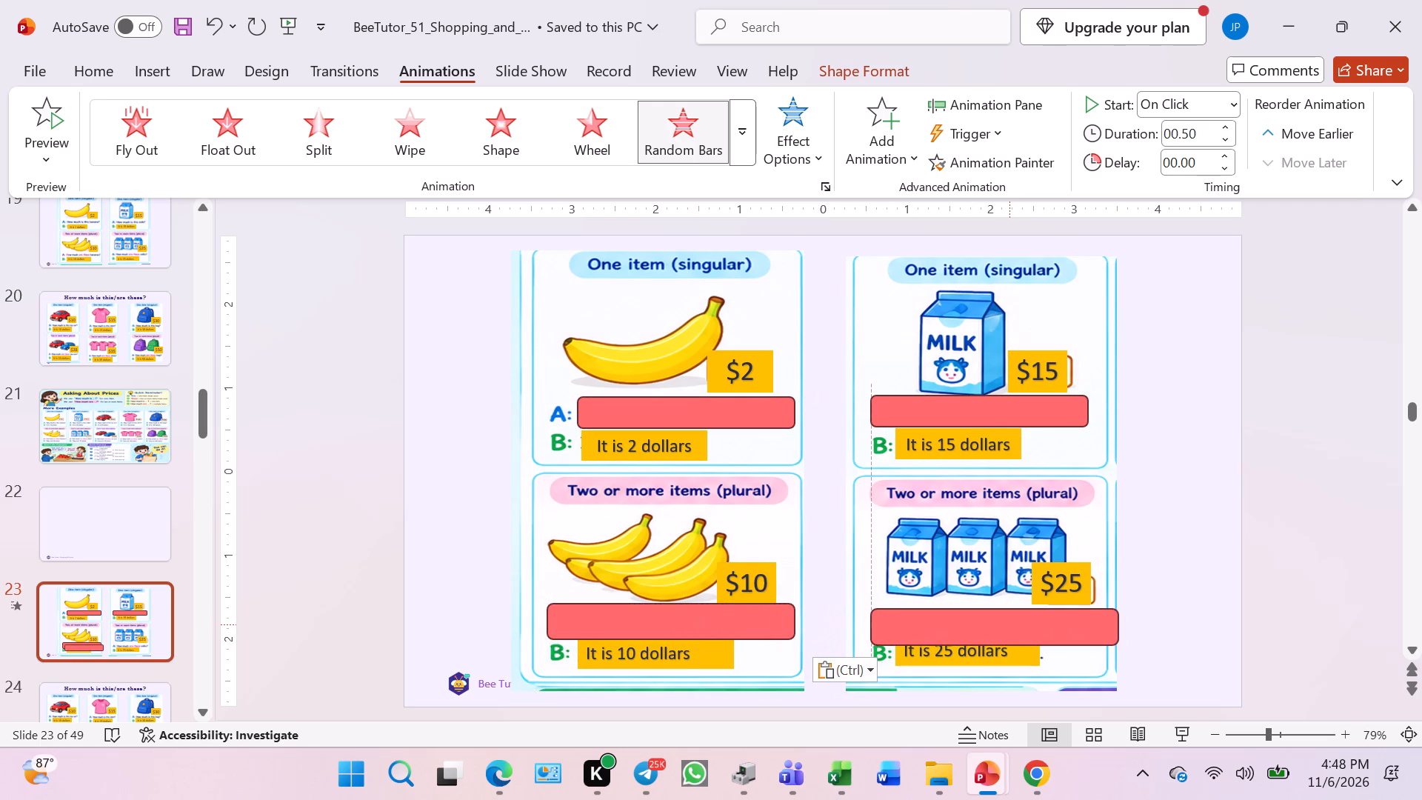
{"action": "left_click_drag", "start_coordinate": [1009, 624], "coordinate": [995, 618]}
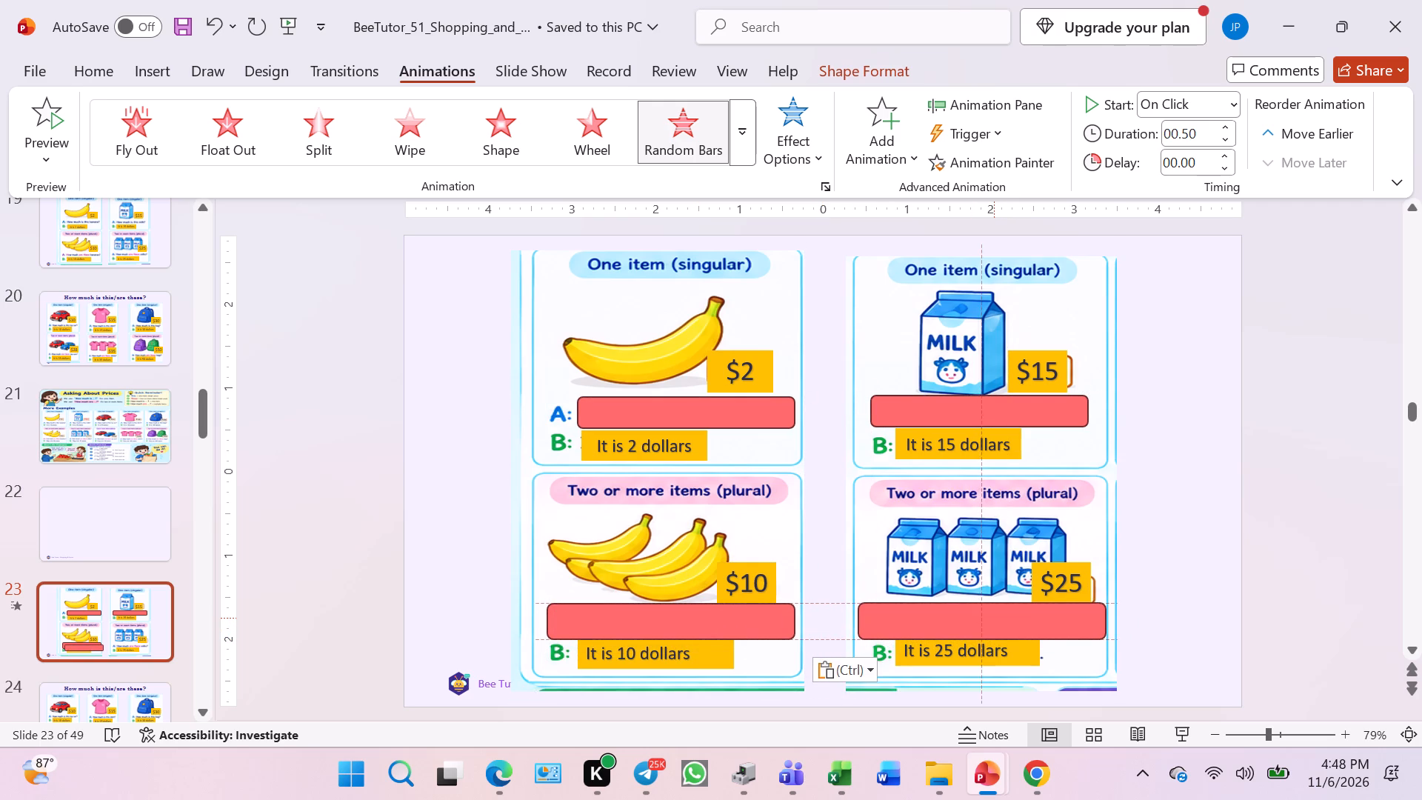
{"action": "left_click_drag", "start_coordinate": [995, 618], "coordinate": [997, 618]}
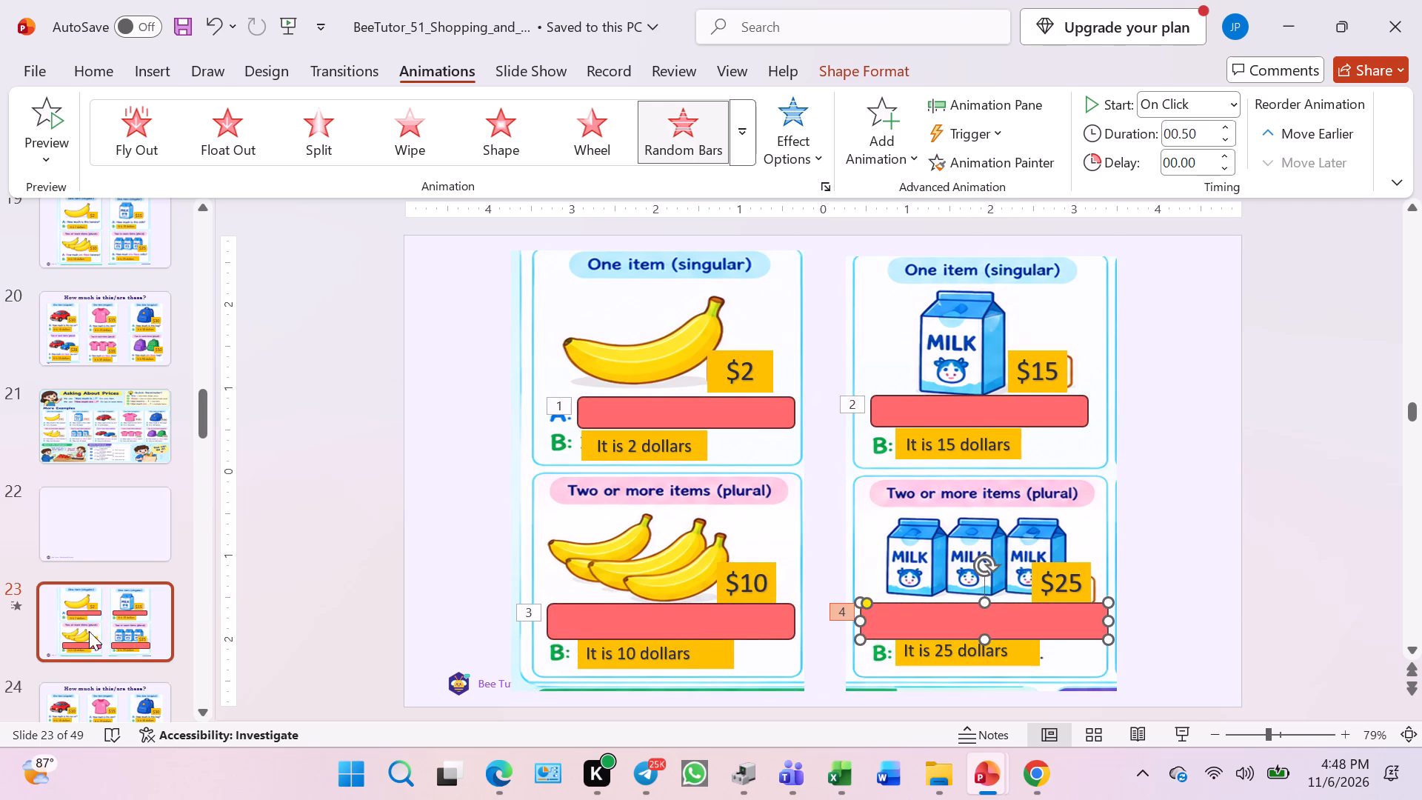
Paste the red rectangle onto slide 24, fitting it in width and height over the question "How much is this toy car?".
{"action": "left_click", "coordinate": [93, 689]}
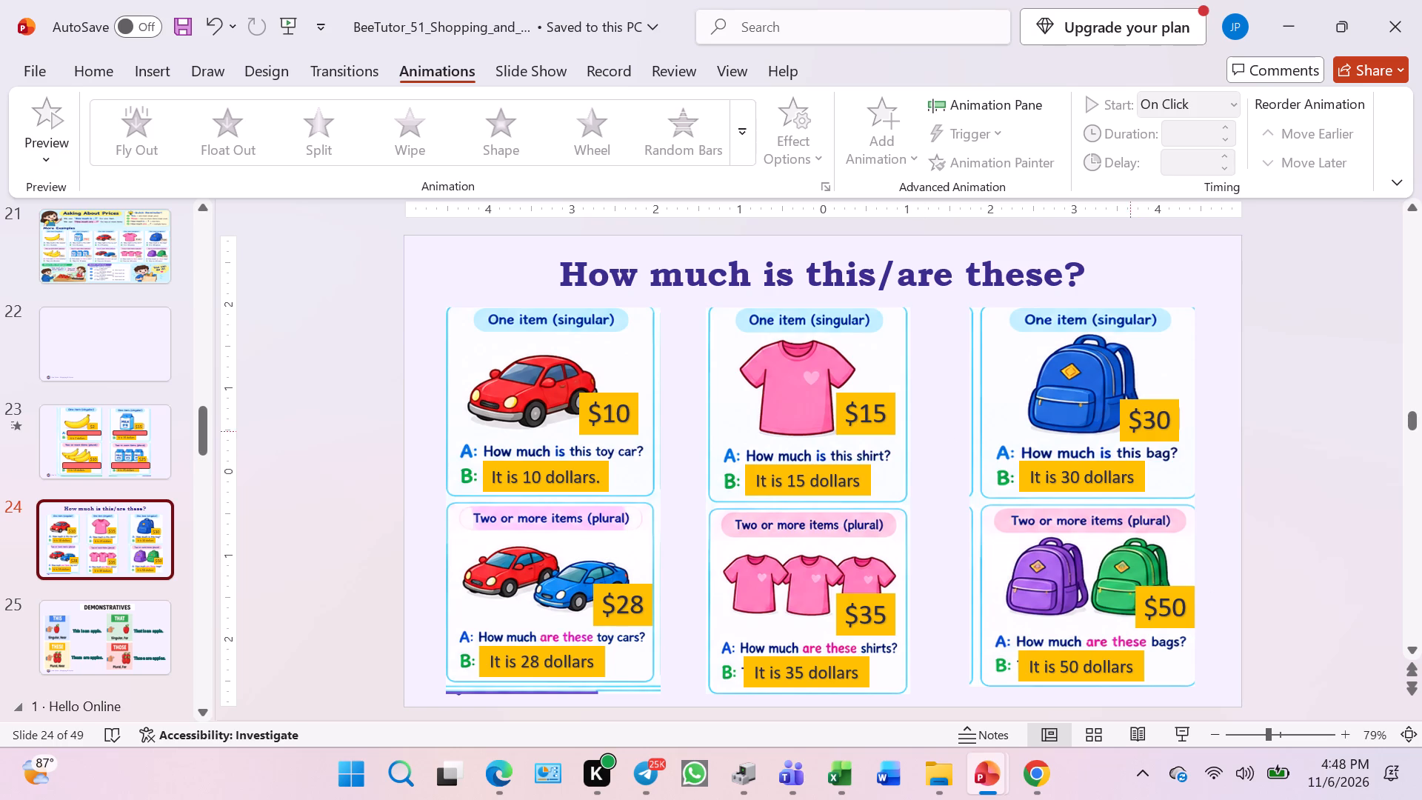
{"action": "key", "text": "ctrl+v"}
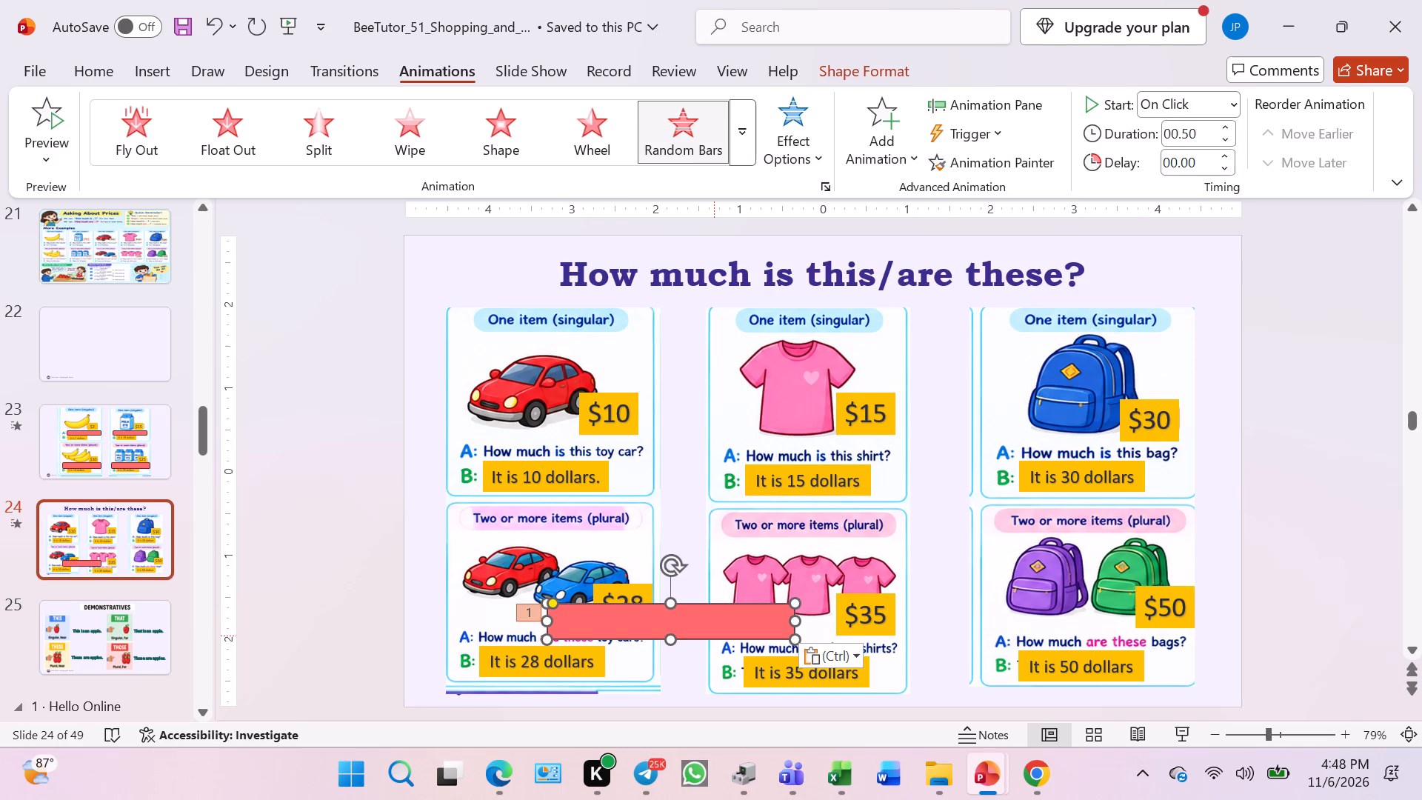
{"action": "left_click_drag", "start_coordinate": [714, 636], "coordinate": [615, 459]}
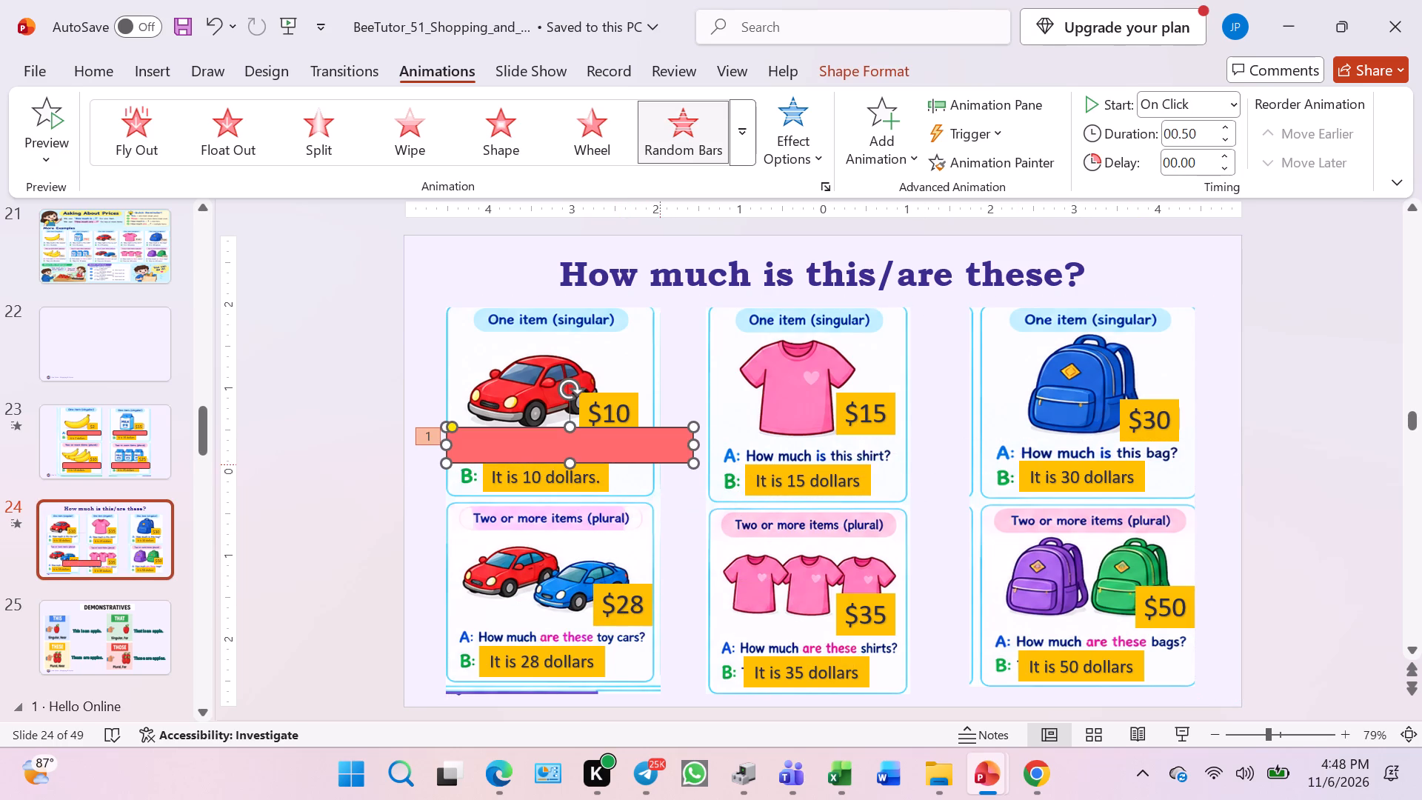
{"action": "left_click_drag", "start_coordinate": [695, 463], "coordinate": [635, 458]}
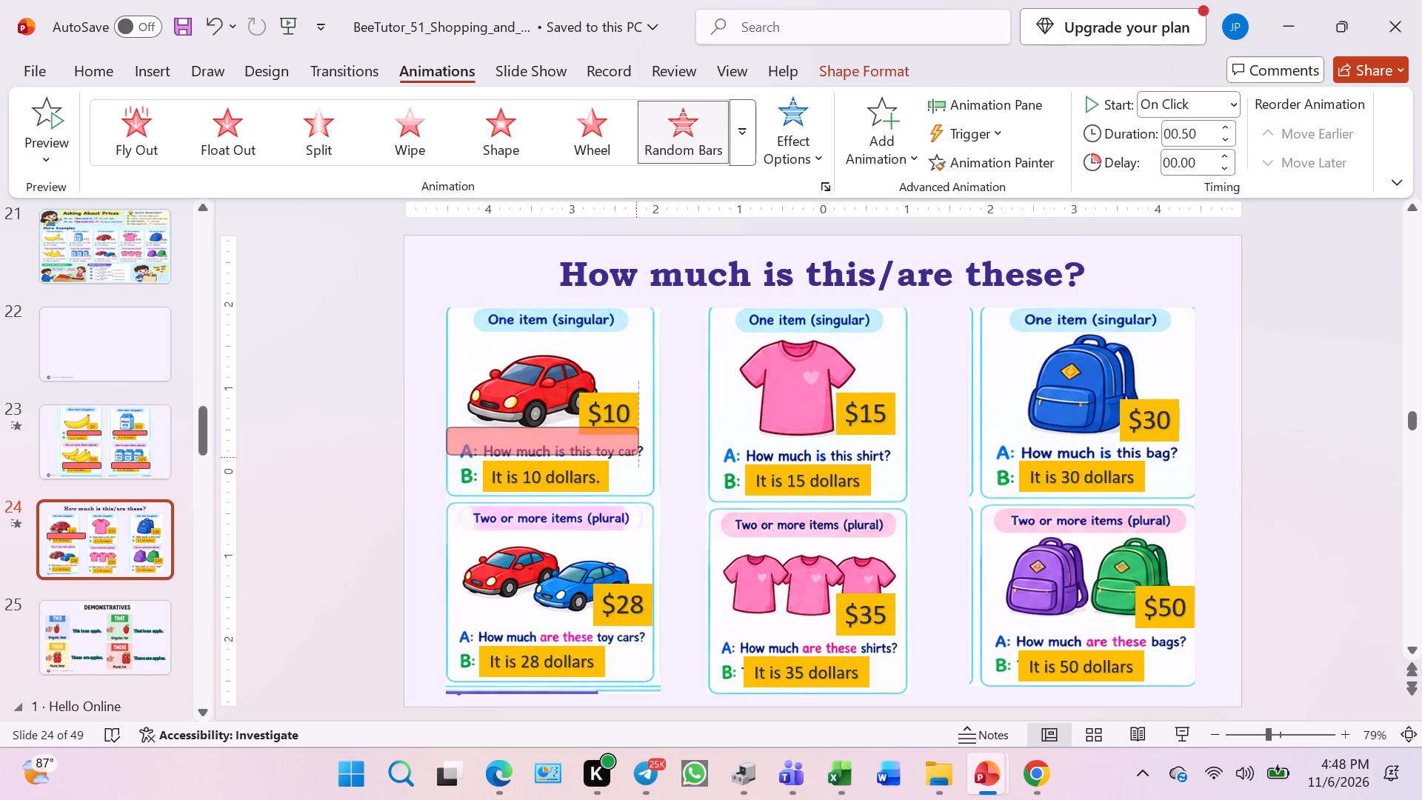
{"action": "left_click_drag", "start_coordinate": [635, 458], "coordinate": [648, 460]}
{"action": "left_click_drag", "start_coordinate": [549, 428], "coordinate": [547, 441]}
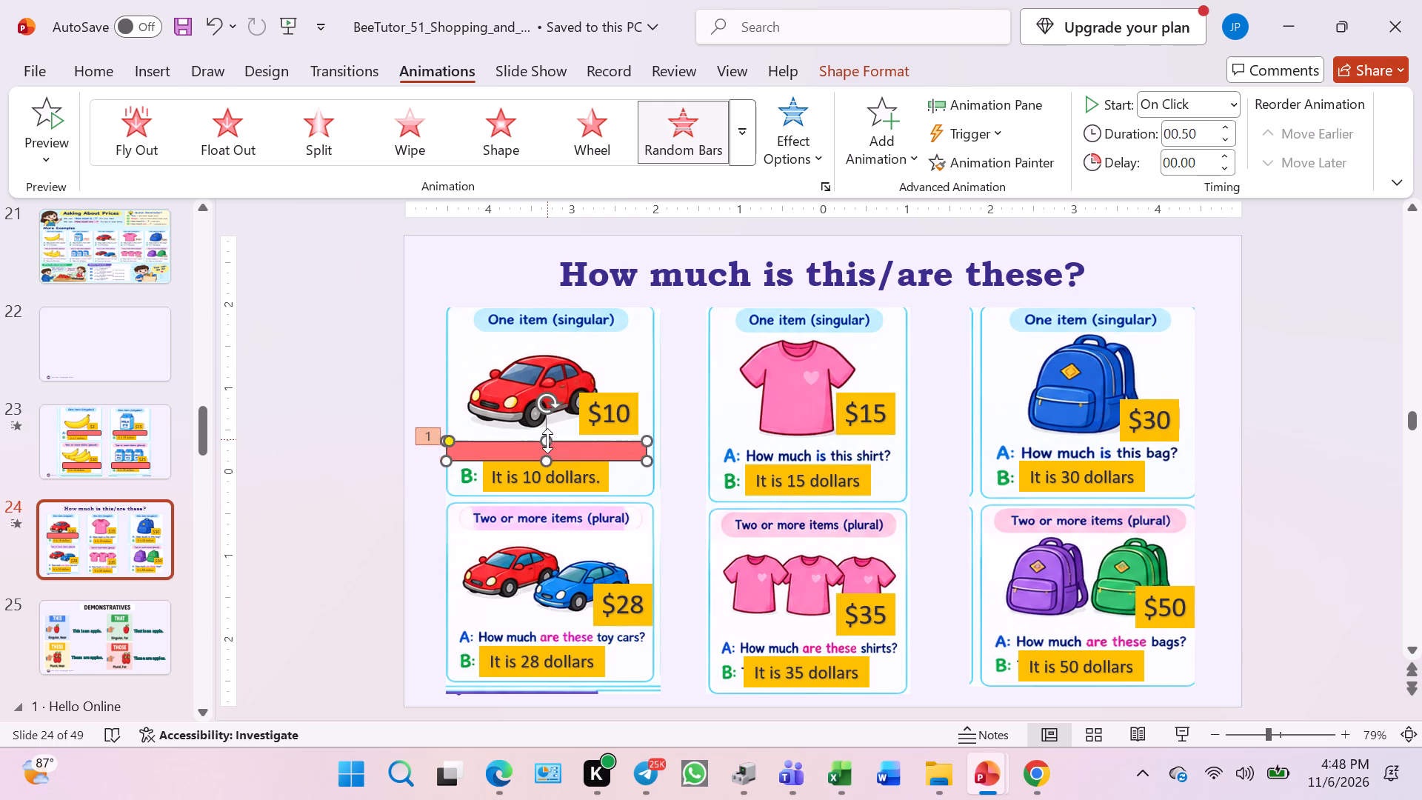
Place copies of the resized red bar over the singular shirt and bag questions on slide 24.
{"action": "left_click", "coordinate": [551, 454]}
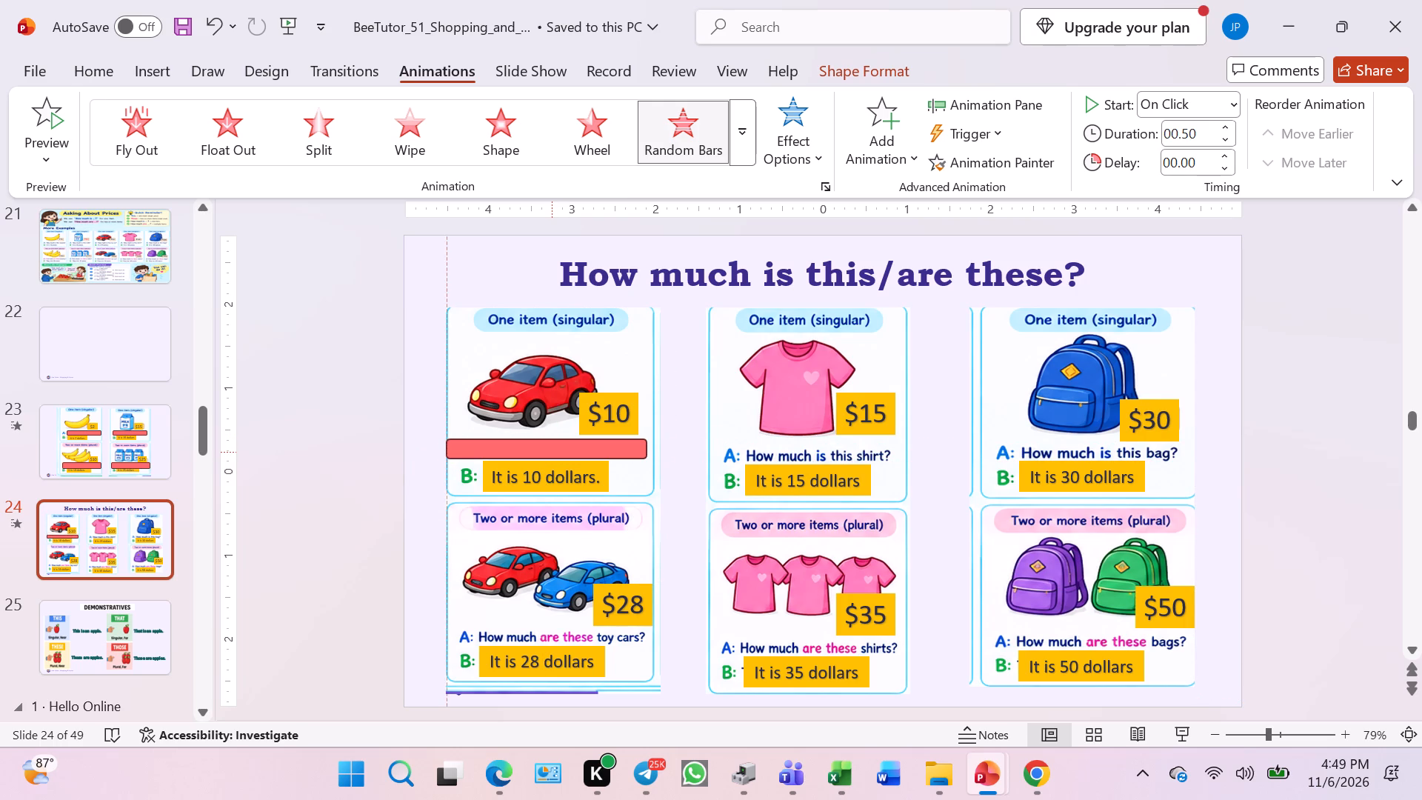
{"action": "key", "text": "ctrl+c"}
{"action": "key", "text": "ctrl+v"}
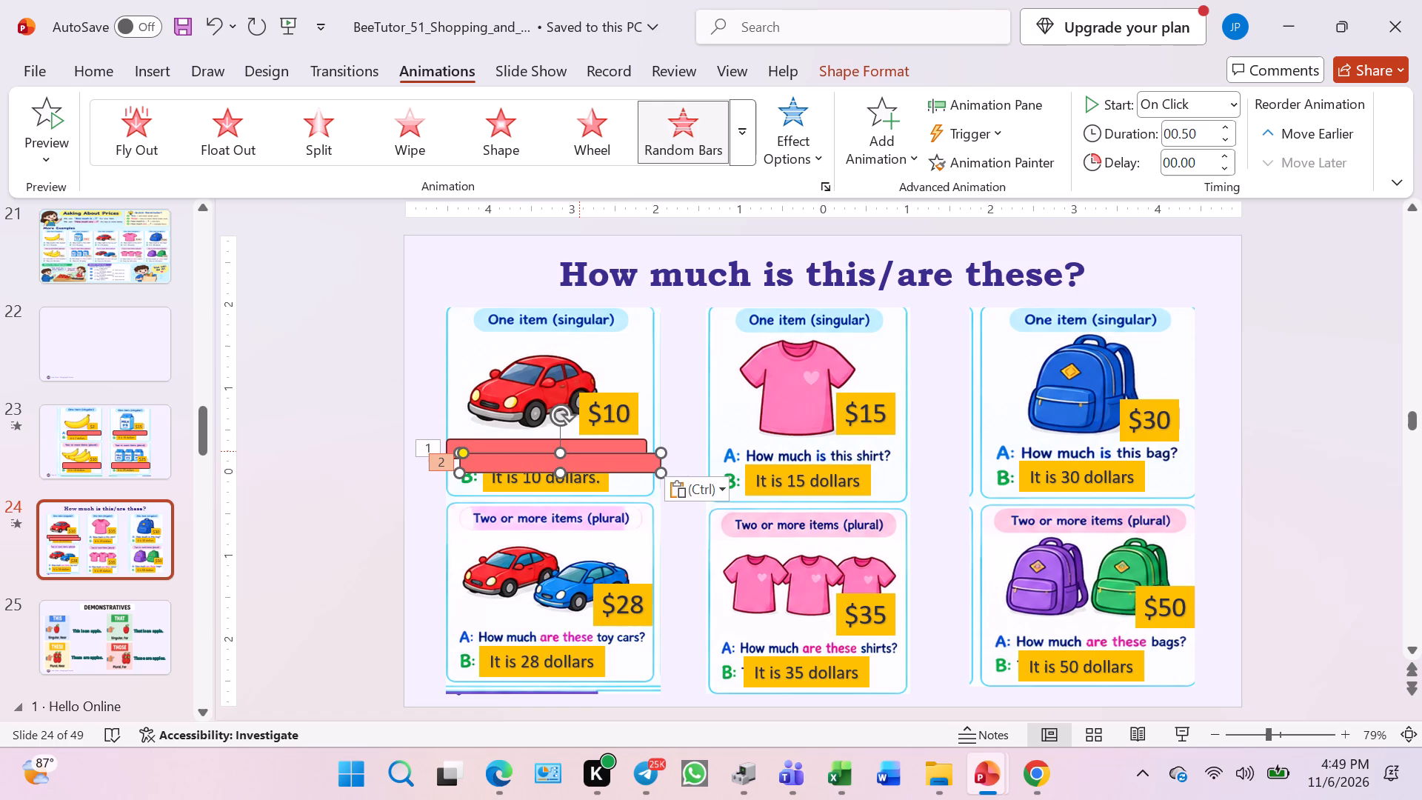
{"action": "left_click_drag", "start_coordinate": [588, 467], "coordinate": [824, 461]}
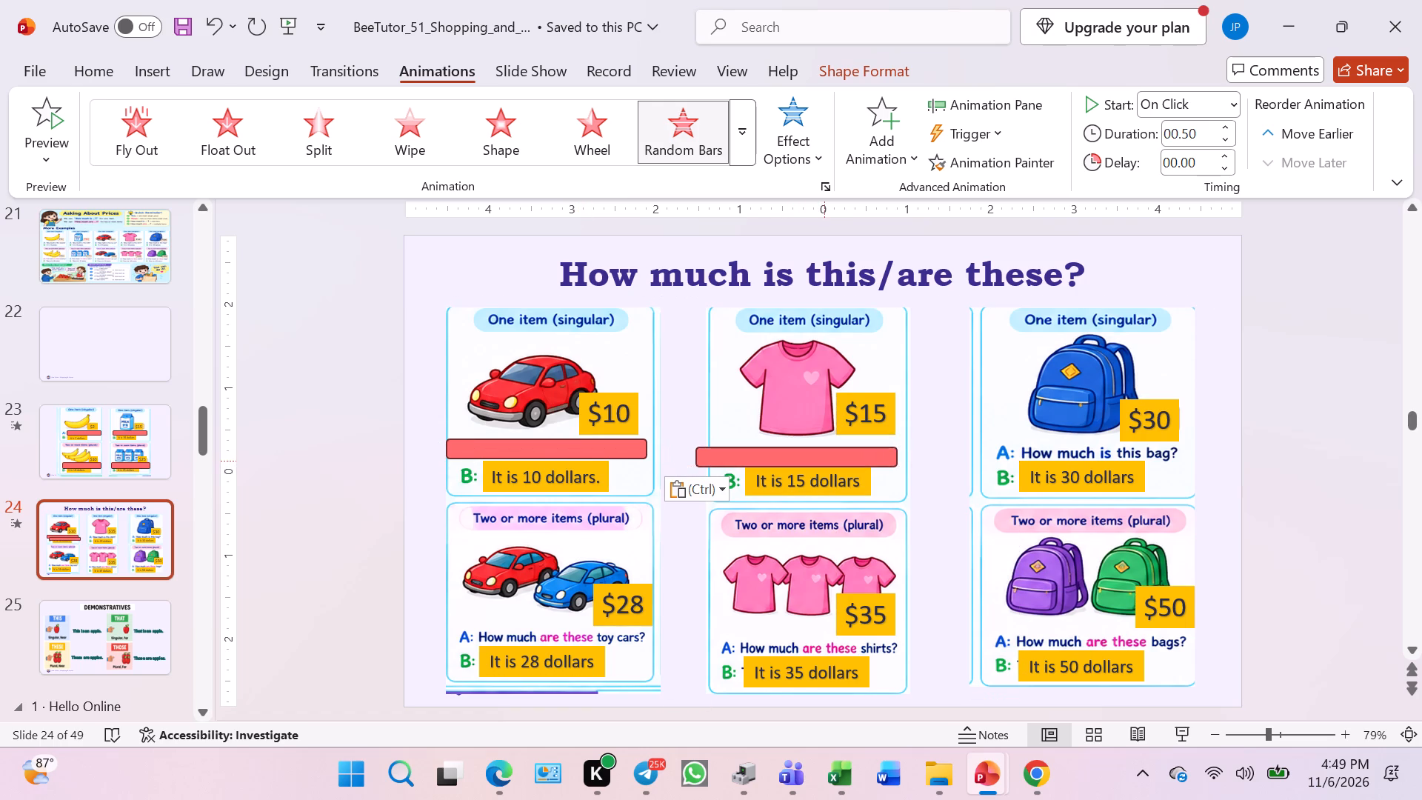
{"action": "left_click_drag", "start_coordinate": [824, 461], "coordinate": [841, 460]}
{"action": "key", "text": "ctrl+c"}
{"action": "key", "text": "ctrl+v"}
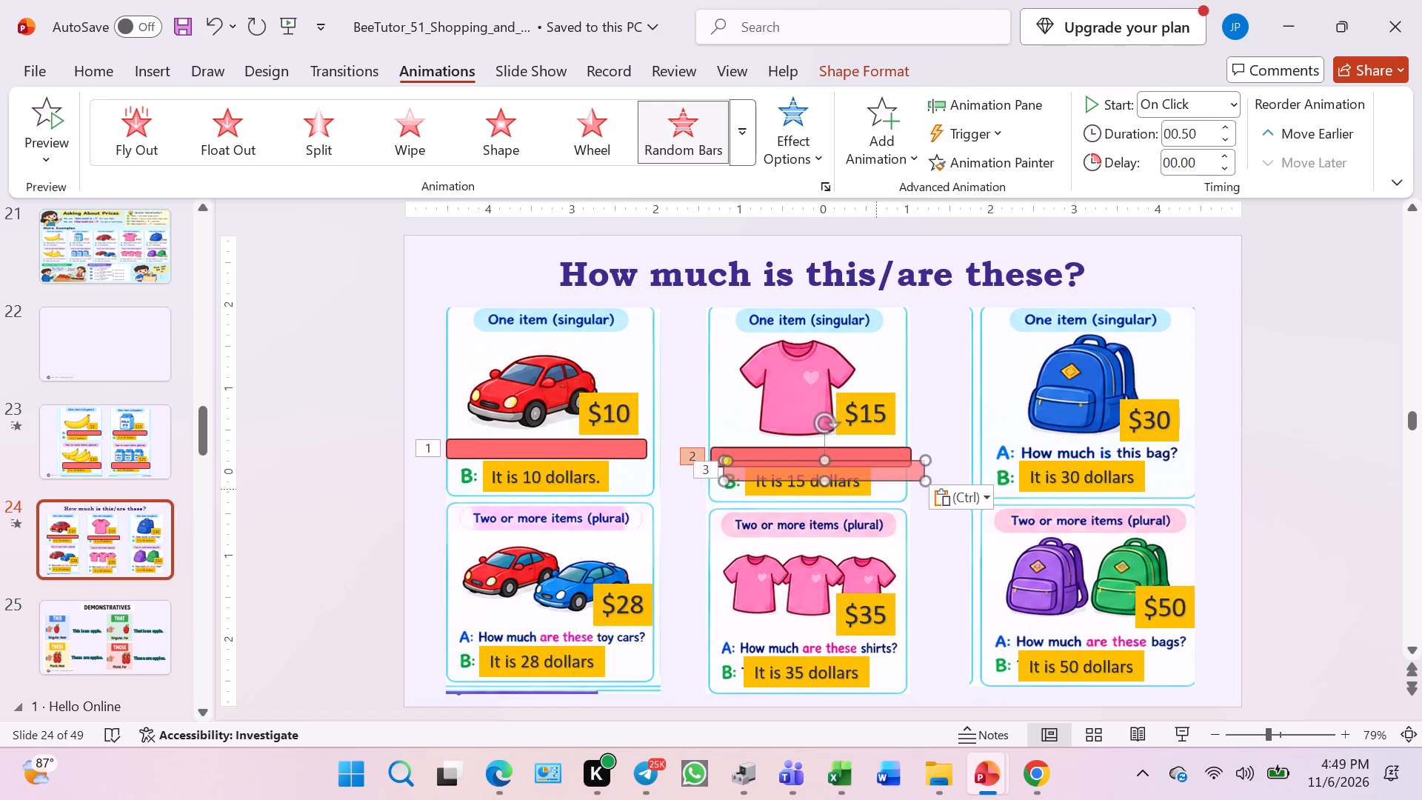
{"action": "left_click_drag", "start_coordinate": [832, 471], "coordinate": [1102, 456]}
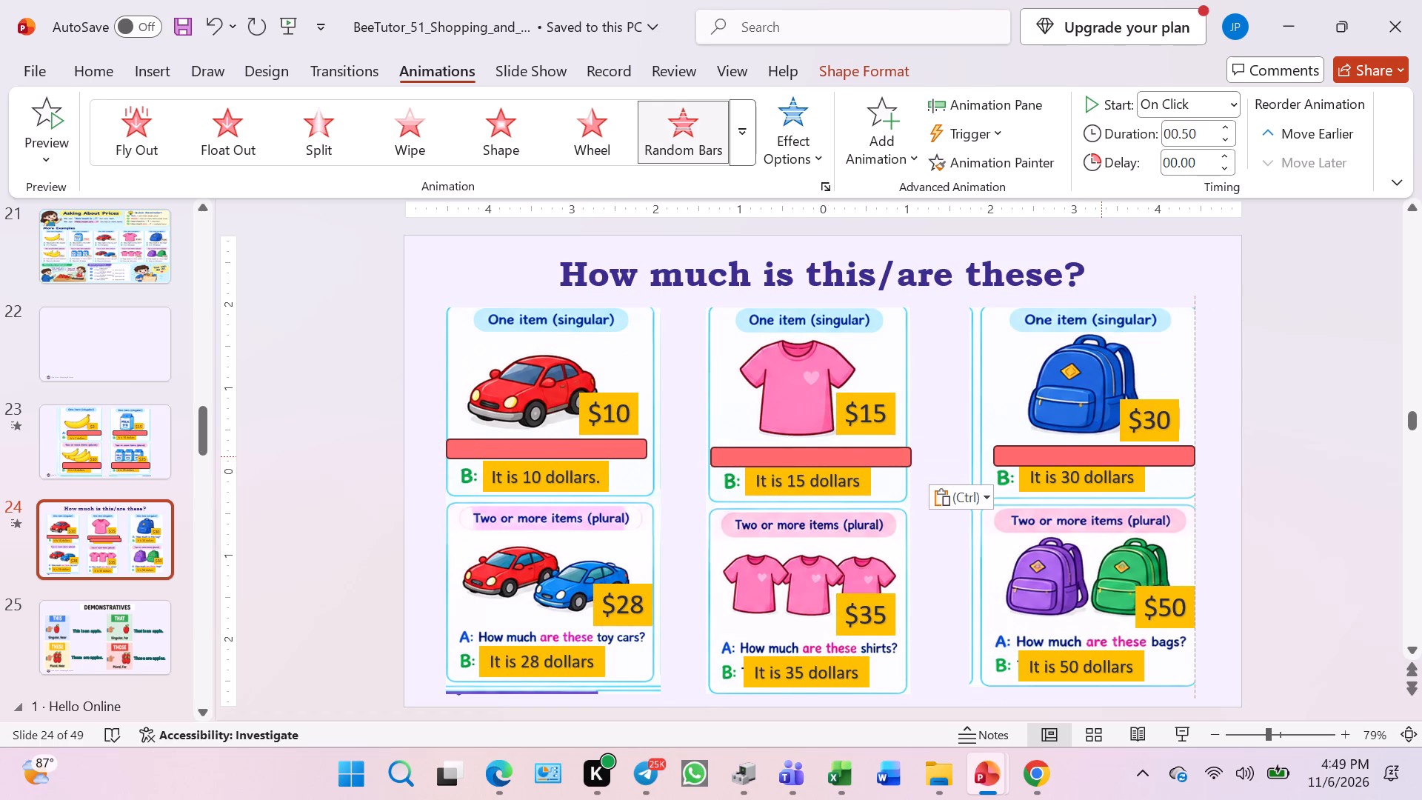
{"action": "left_click_drag", "start_coordinate": [1102, 456], "coordinate": [1092, 452]}
Place copies of the red bar over the plural toy cars, shirts and bags questions on slide 24.
{"action": "key", "text": "ctrl+c"}
{"action": "key", "text": "ctrl+v"}
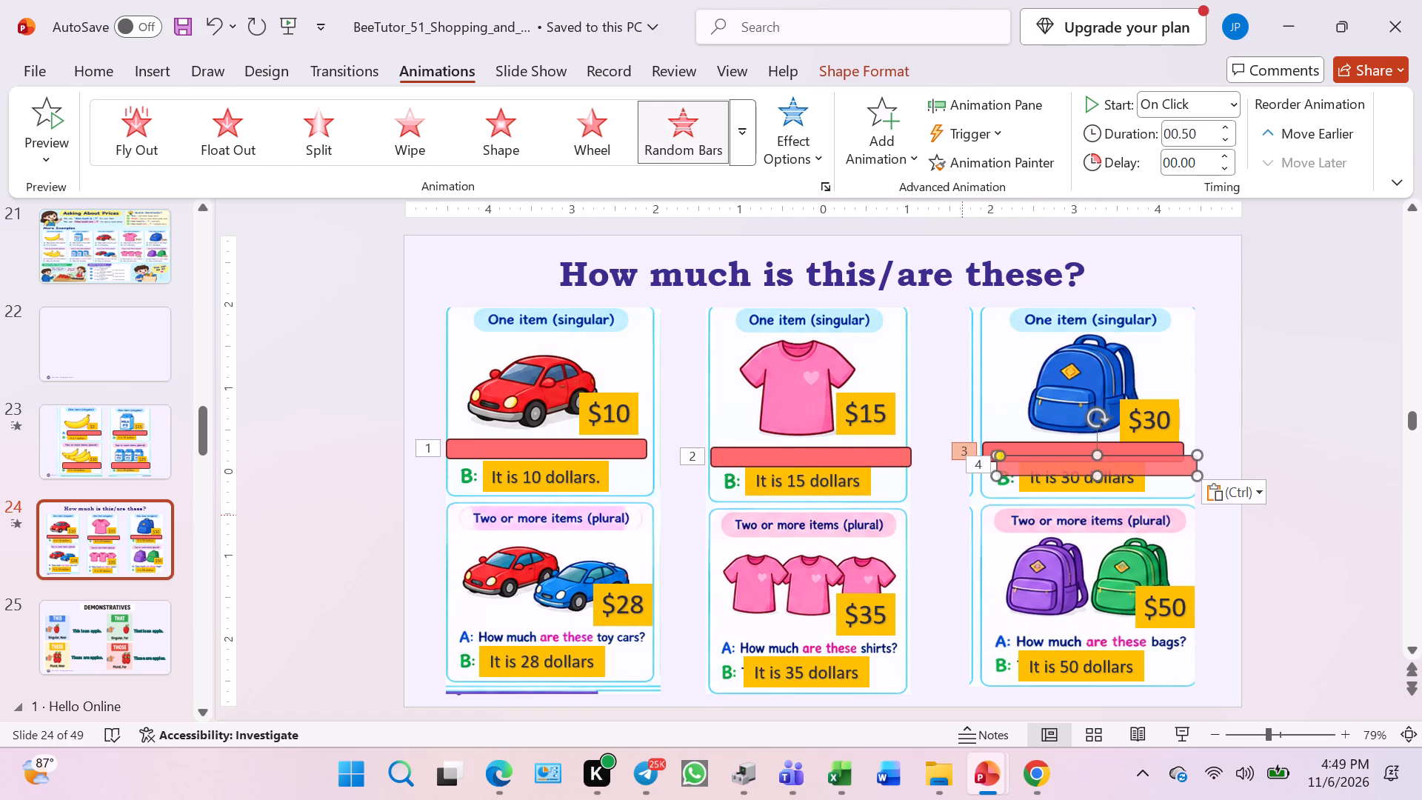
{"action": "left_click_drag", "start_coordinate": [1044, 464], "coordinate": [520, 632]}
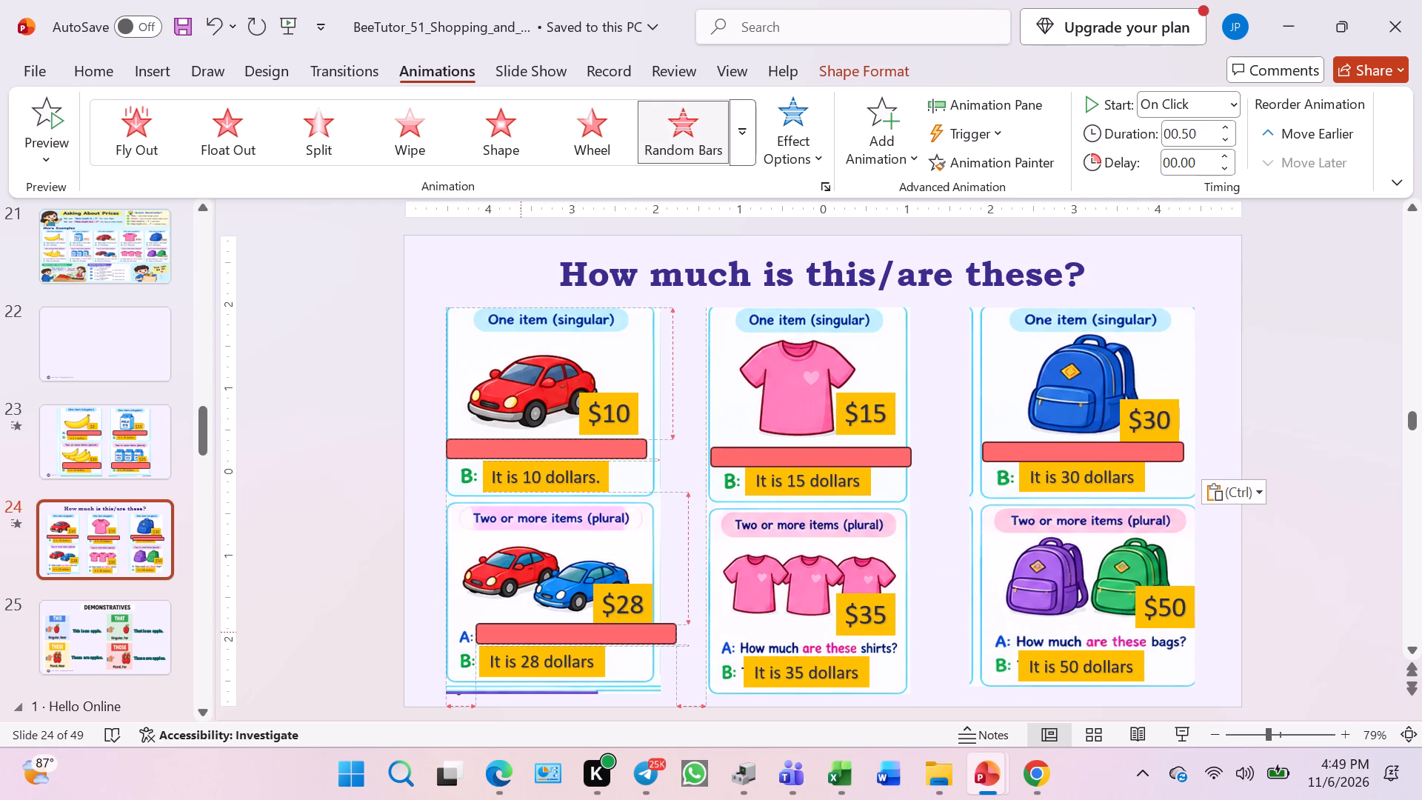
{"action": "left_click_drag", "start_coordinate": [520, 632], "coordinate": [502, 632]}
{"action": "key", "text": "ctrl+c"}
{"action": "key", "text": "ctrl+v"}
{"action": "left_click_drag", "start_coordinate": [621, 651], "coordinate": [864, 650]}
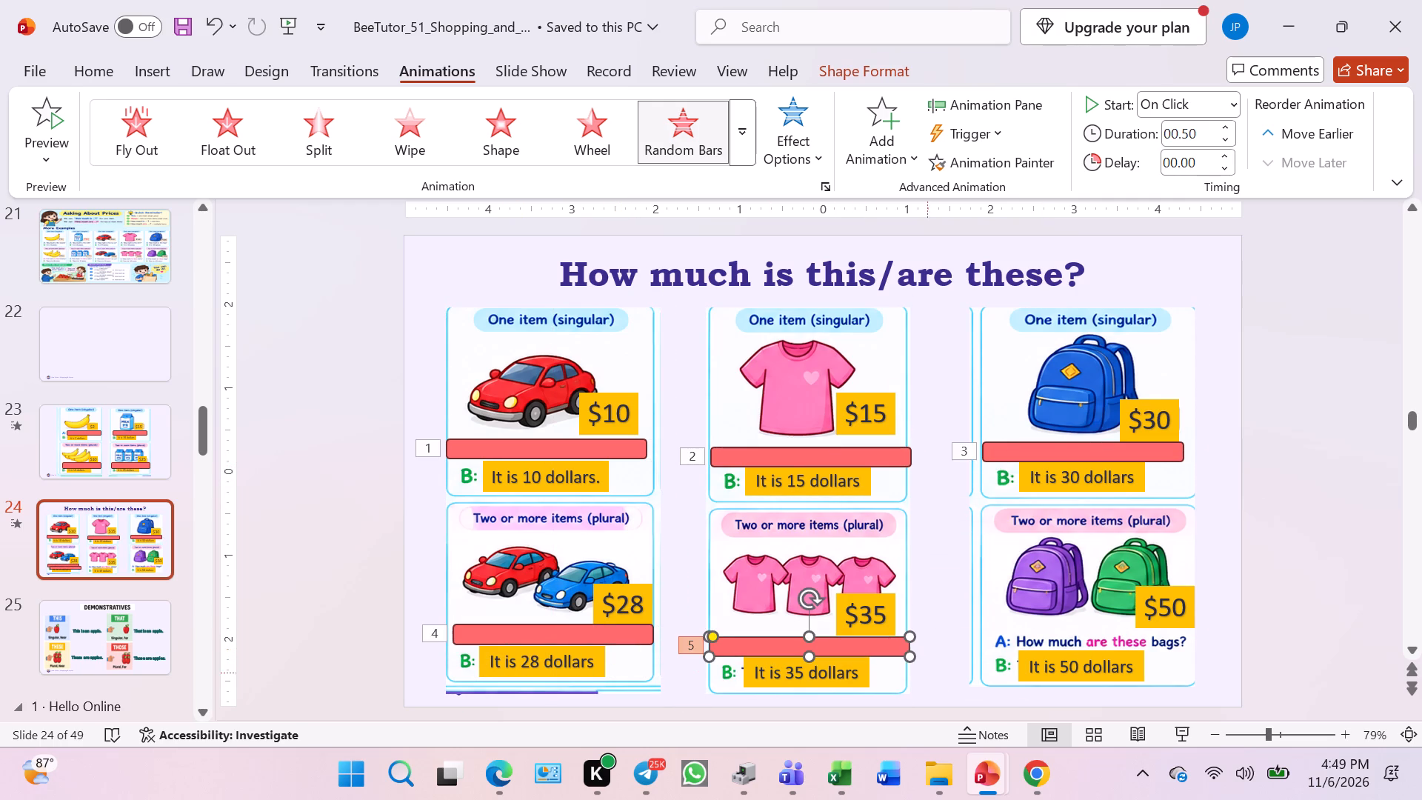
{"action": "key", "text": "ctrl+c"}
{"action": "key", "text": "ctrl+v"}
{"action": "left_click_drag", "start_coordinate": [857, 665], "coordinate": [1091, 649]}
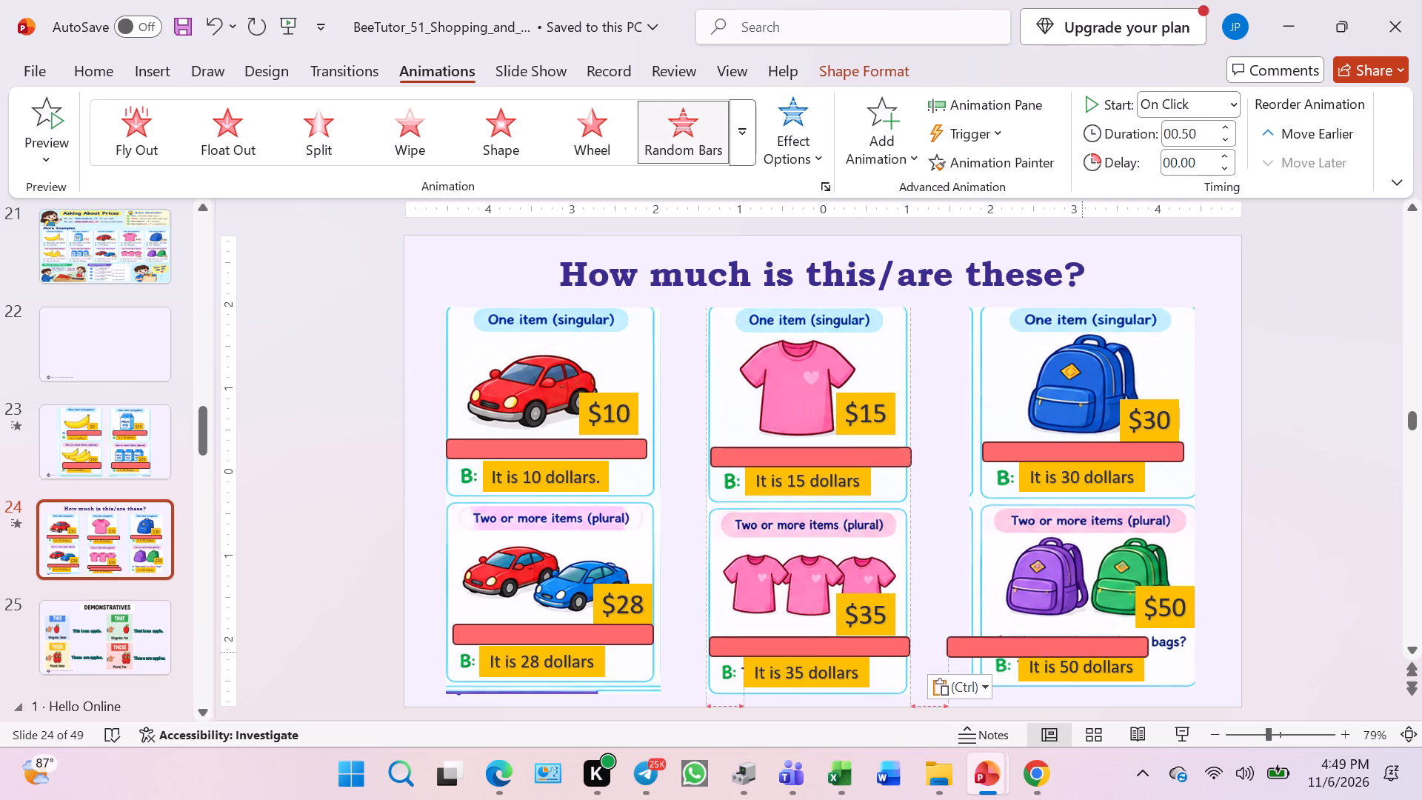
{"action": "left_click_drag", "start_coordinate": [1091, 649], "coordinate": [1121, 649]}
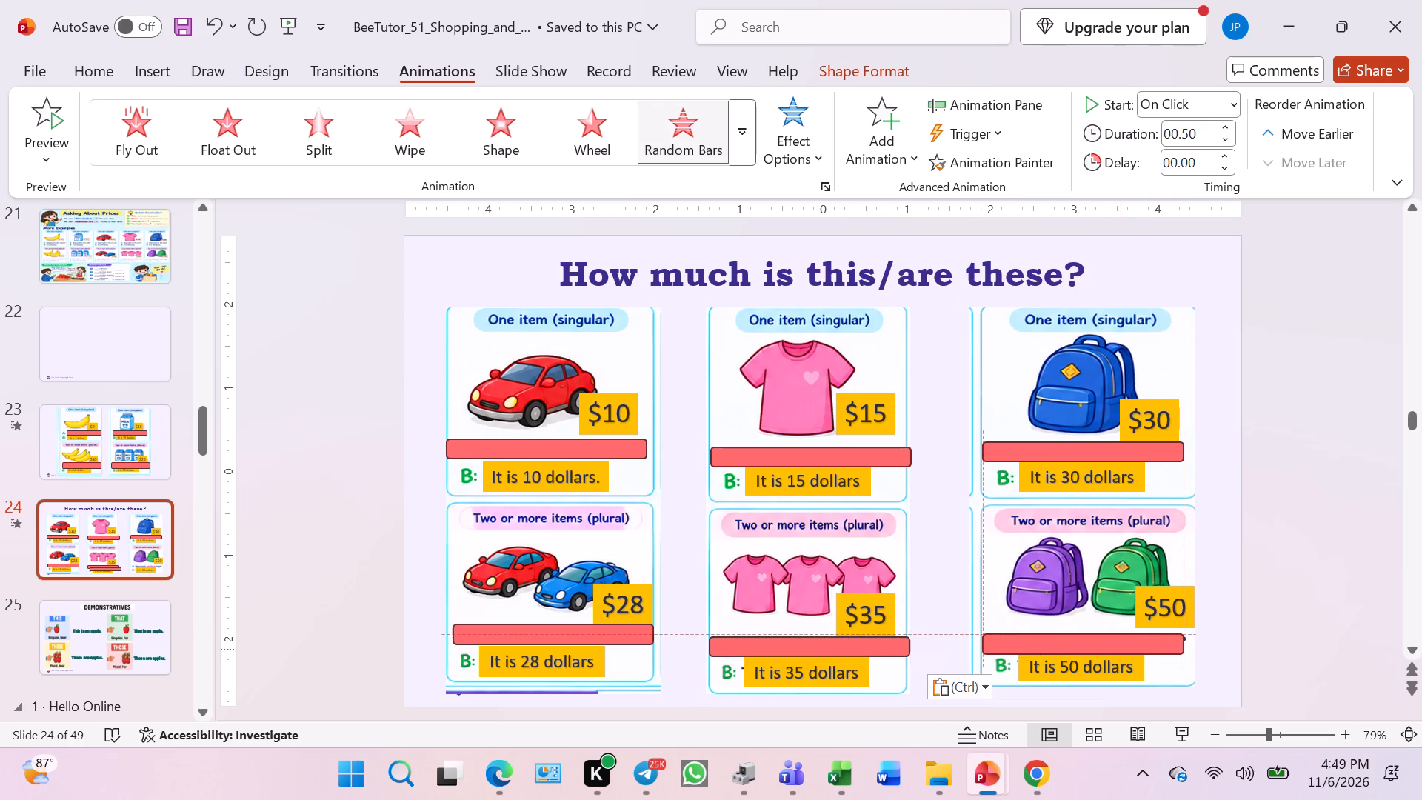
{"action": "left_click_drag", "start_coordinate": [1121, 649], "coordinate": [1119, 647]}
{"action": "left_click", "coordinate": [1255, 590]}
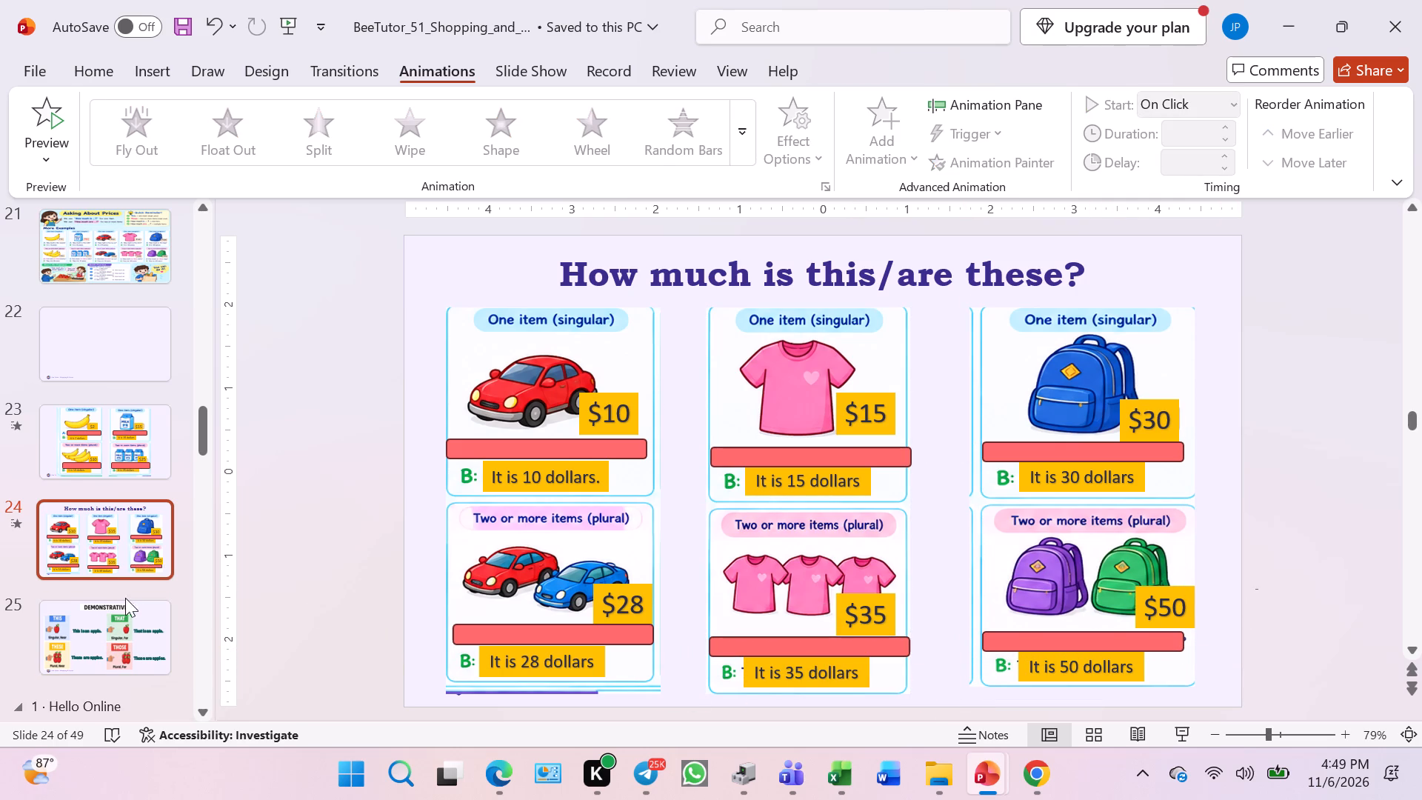
Review slides 25 to 27 of the shopping deck, from Demonstratives to Home Challenge Check.
{"action": "scroll", "coordinate": [118, 654], "scroll_direction": "down", "scroll_amount": 1}
{"action": "left_click", "coordinate": [78, 587]}
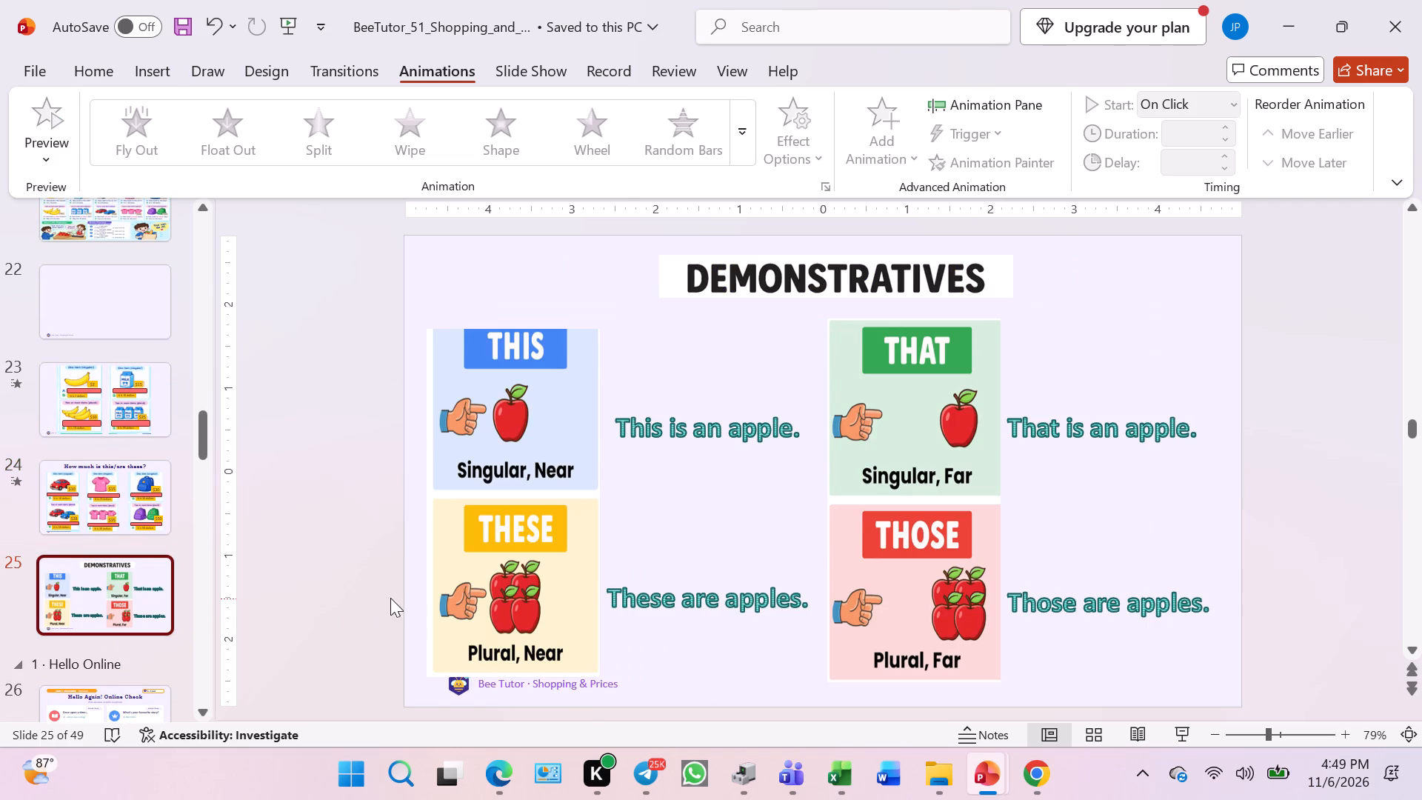
{"action": "scroll", "coordinate": [203, 603], "scroll_direction": "down", "scroll_amount": 2}
{"action": "left_click", "coordinate": [69, 658]}
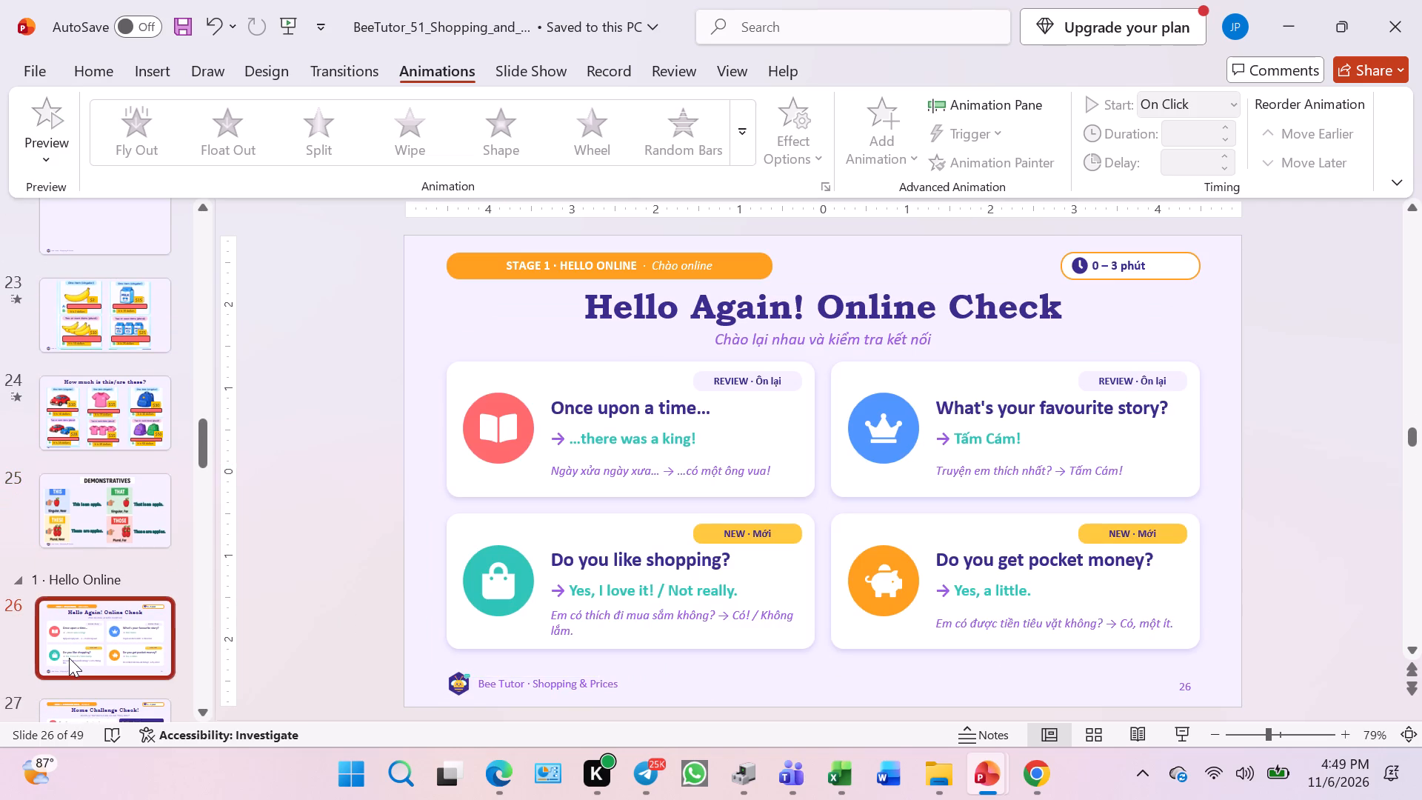
{"action": "scroll", "coordinate": [80, 659], "scroll_direction": "down", "scroll_amount": 3}
{"action": "left_click", "coordinate": [114, 612]}
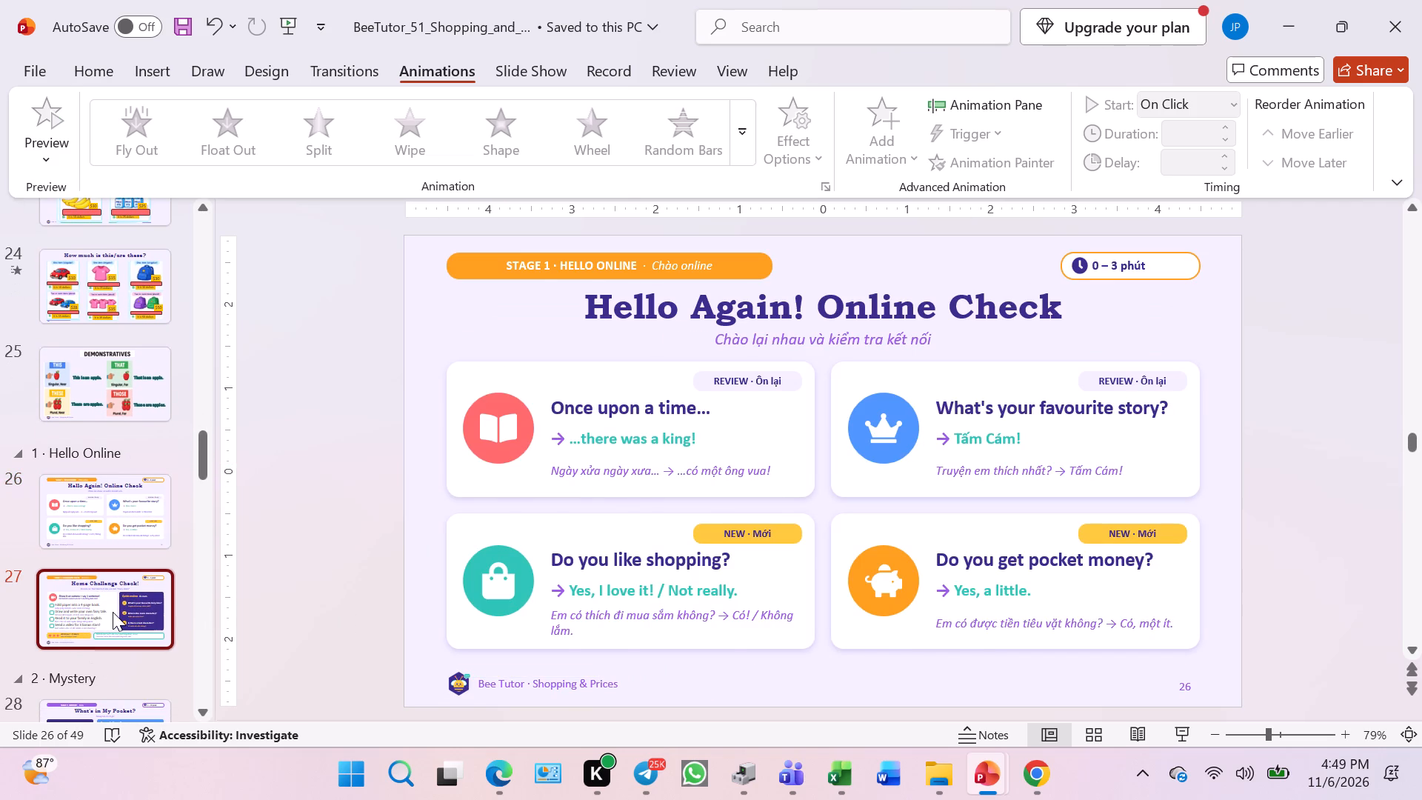
Save the BeeTutor lesson 51 Shopping and Prices presentation.
{"action": "key", "text": "ctrl+s"}
Review slides 28 to 30: What's in My Pocket, Shopping Rap and the At the Shop vocabulary cards.
{"action": "scroll", "coordinate": [239, 639], "scroll_direction": "down", "scroll_amount": 3}
{"action": "left_click", "coordinate": [101, 623]}
{"action": "scroll", "coordinate": [267, 618], "scroll_direction": "down", "scroll_amount": 2}
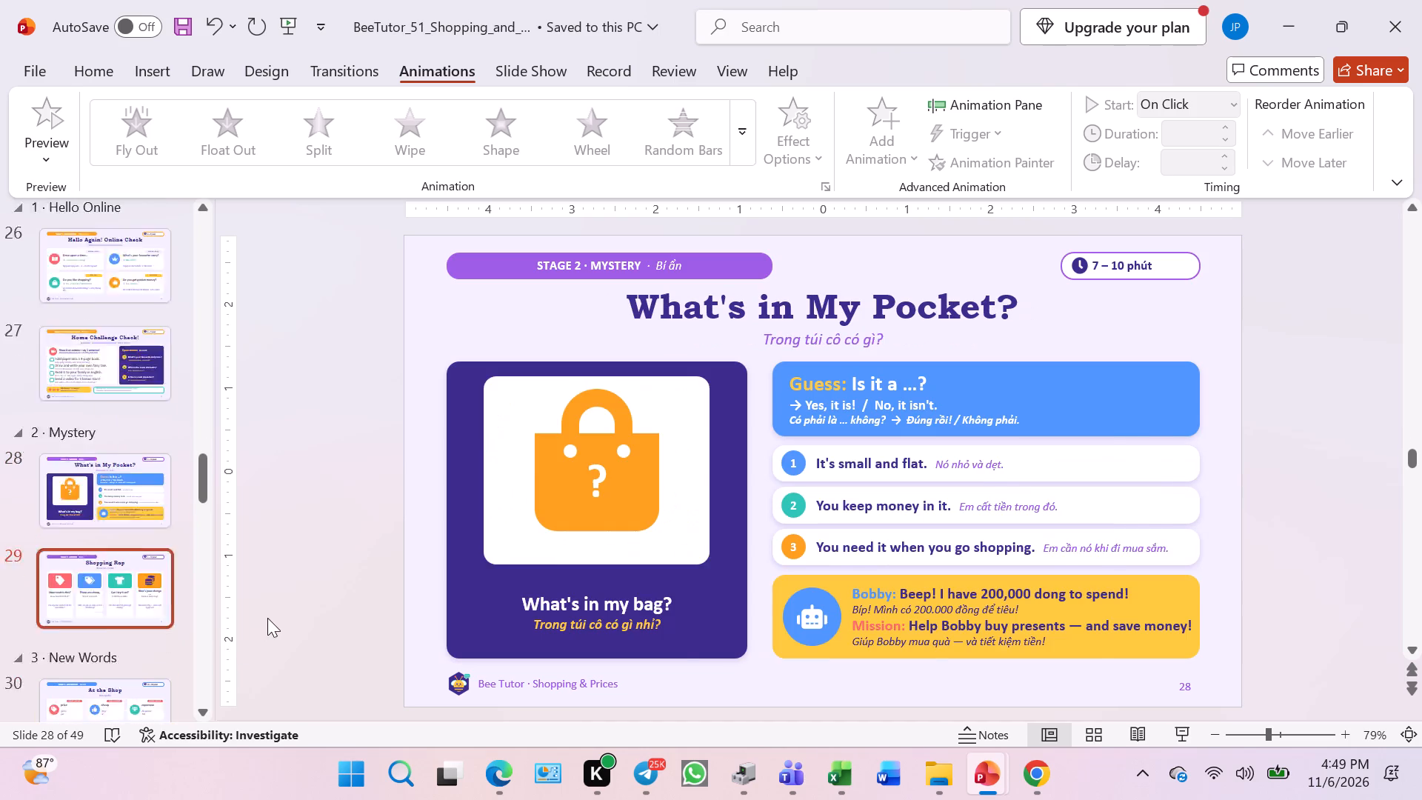
{"action": "left_click", "coordinate": [130, 590]}
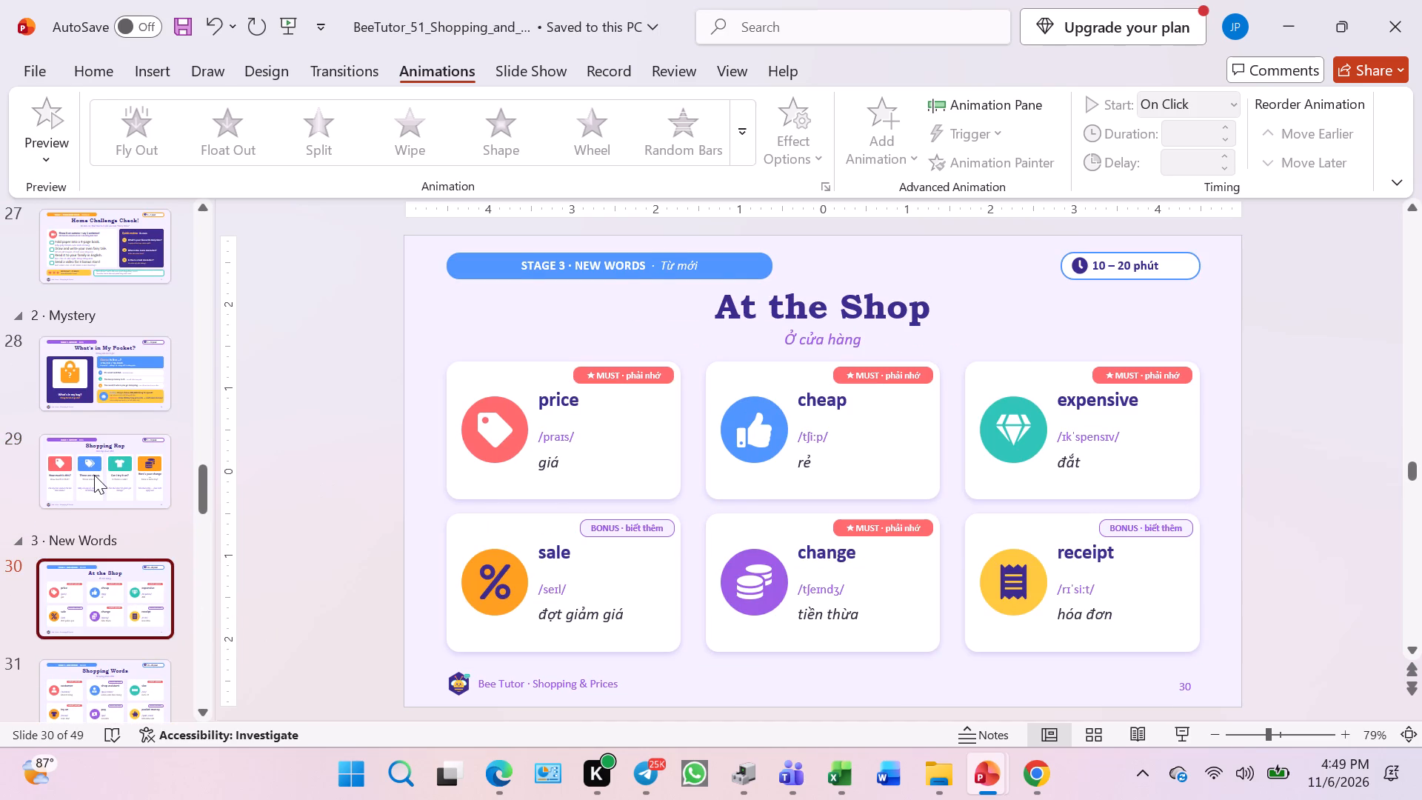
{"action": "left_click", "coordinate": [94, 475]}
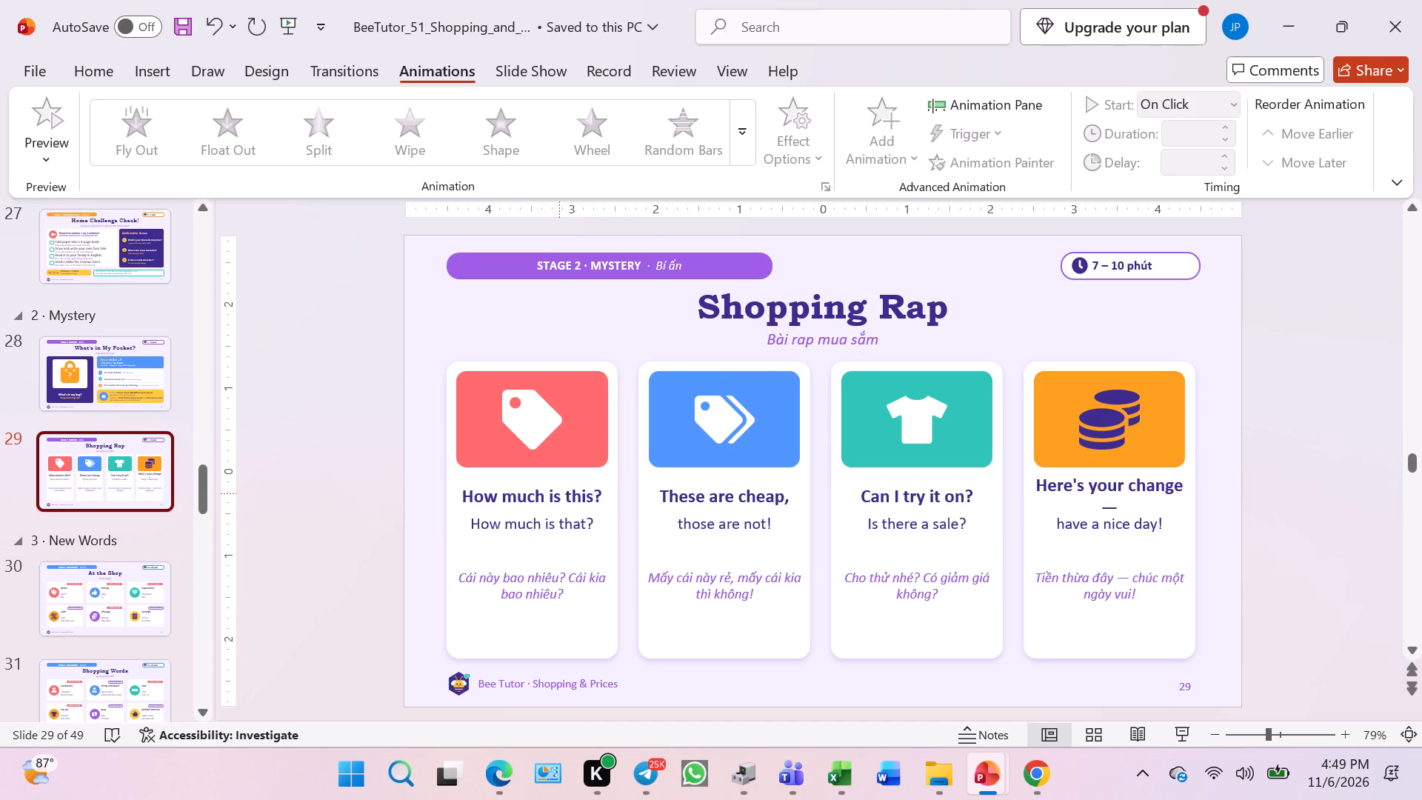
{"action": "left_click", "coordinate": [109, 600]}
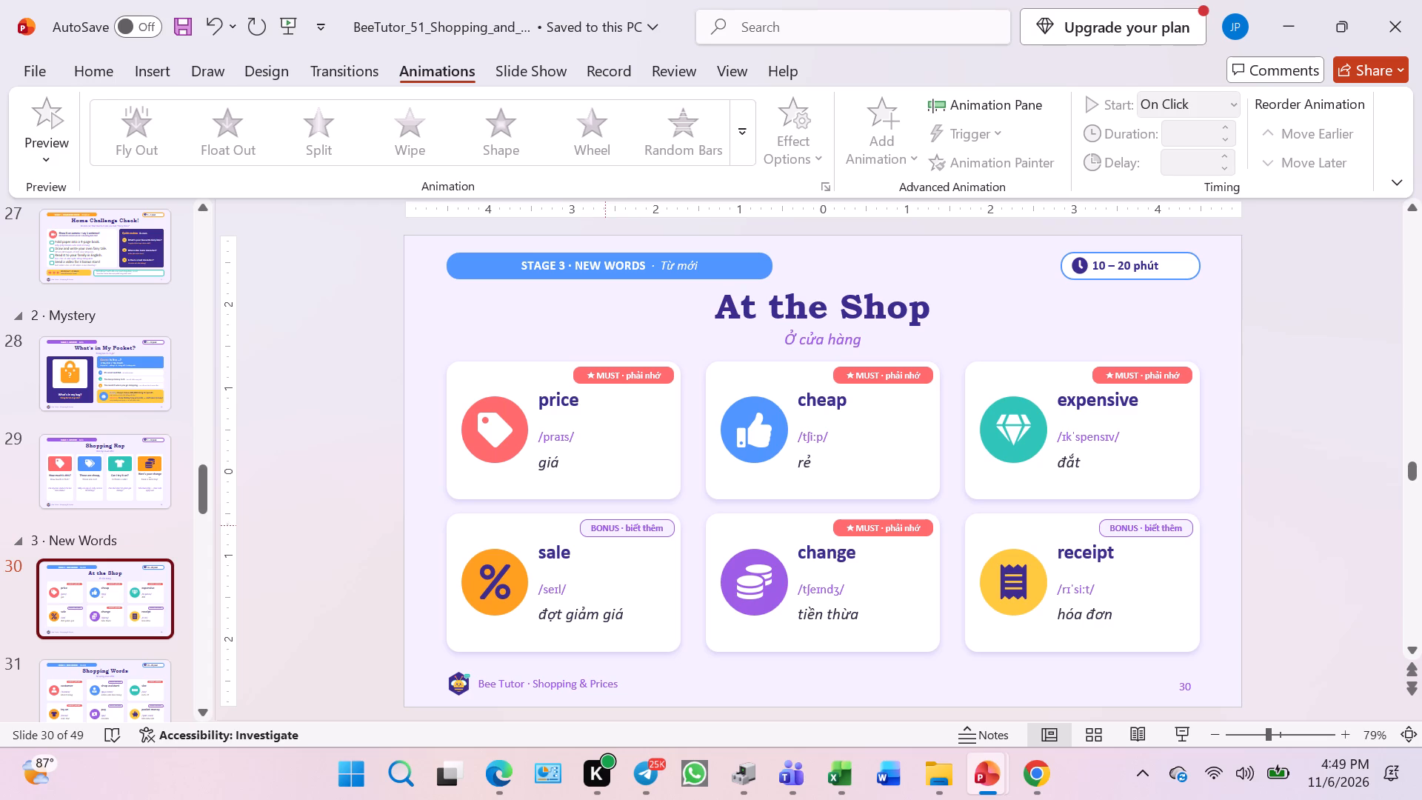
{"action": "left_click", "coordinate": [624, 464]}
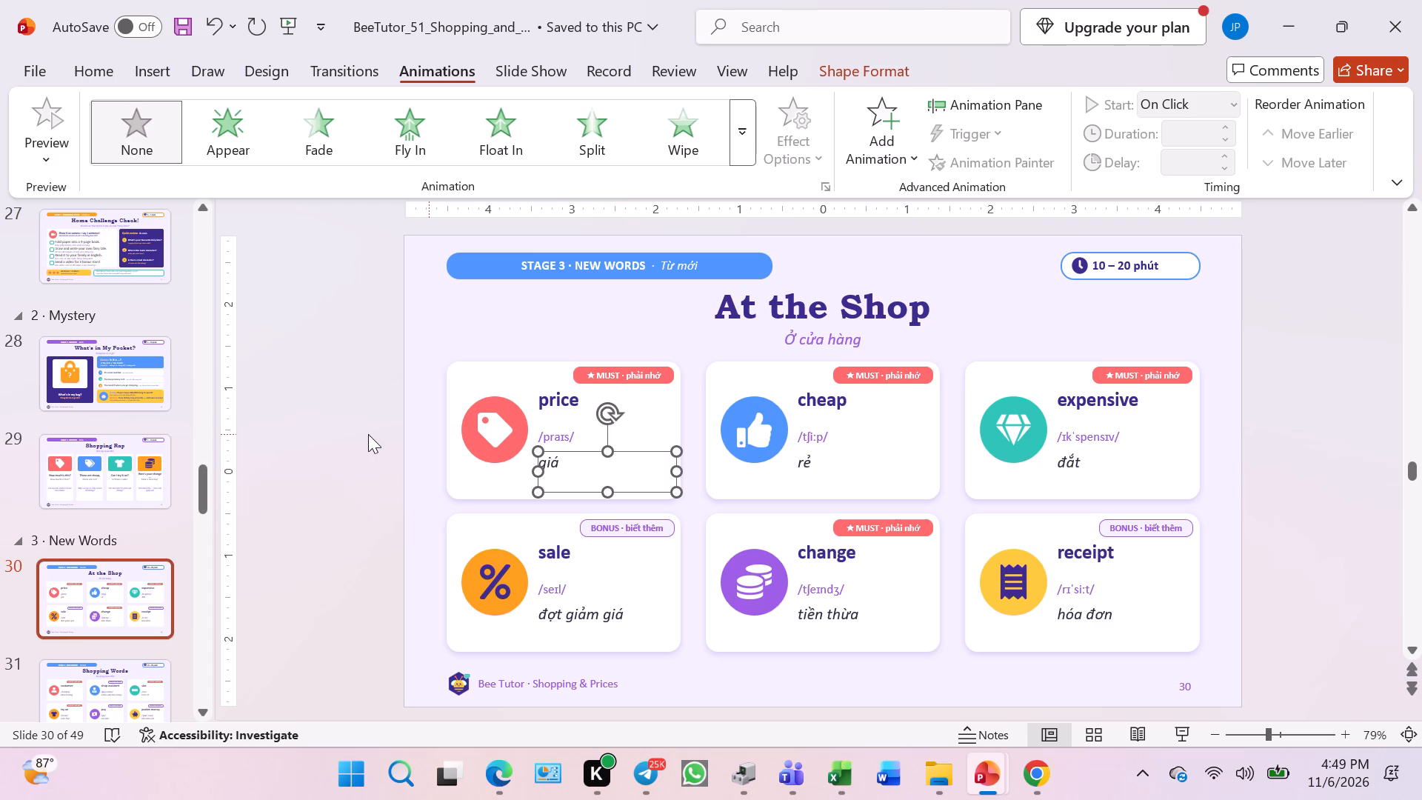
{"action": "left_click", "coordinate": [368, 434]}
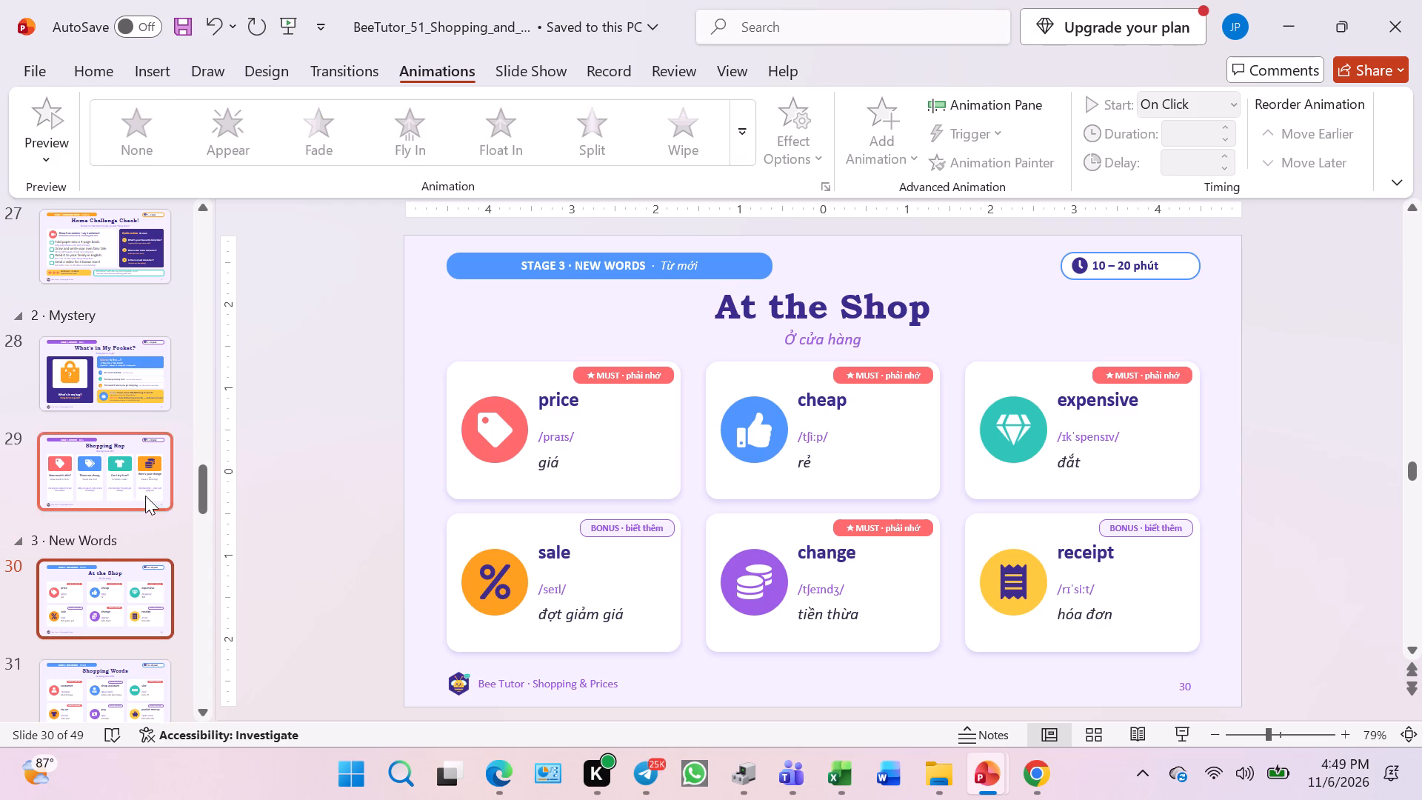
{"action": "left_click", "coordinate": [70, 491]}
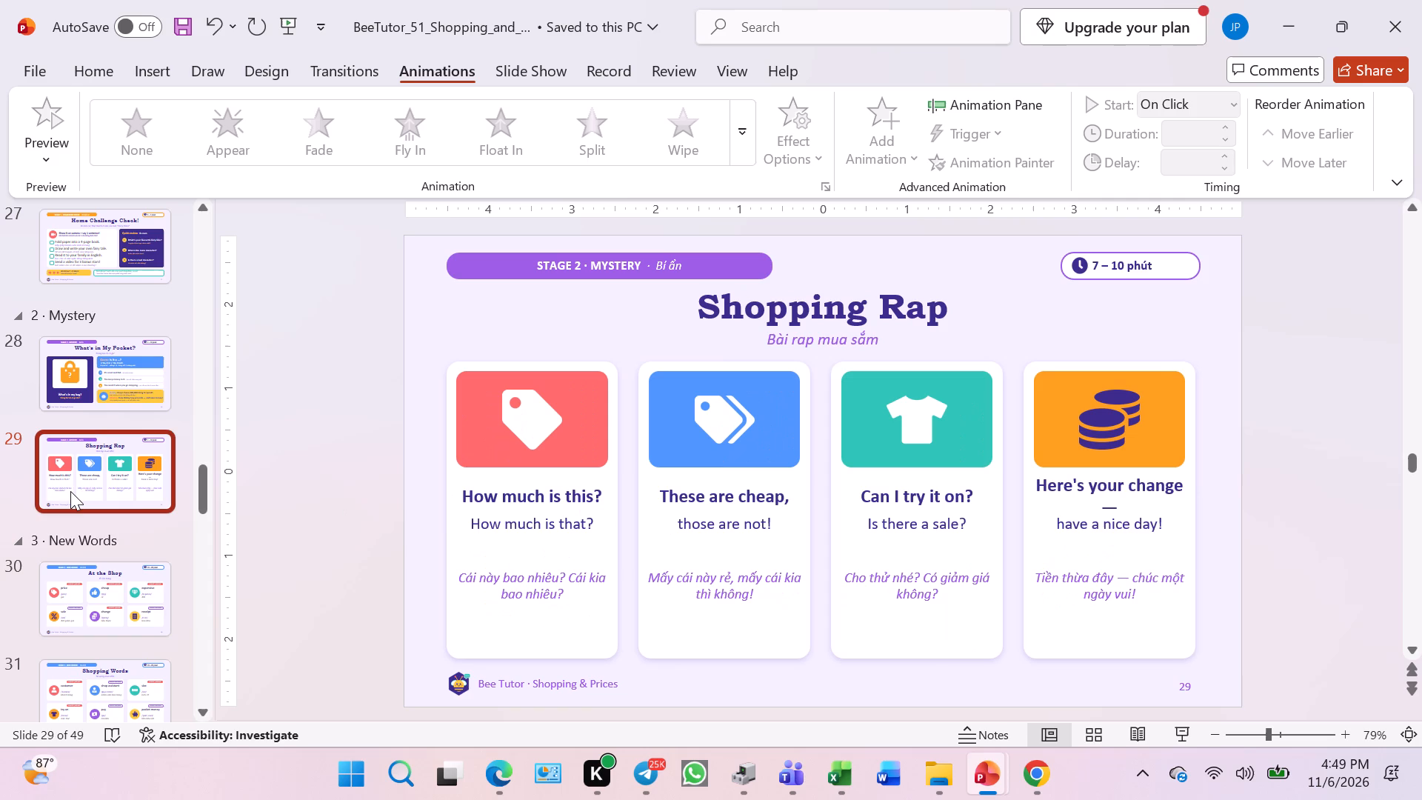
{"action": "left_click", "coordinate": [89, 615]}
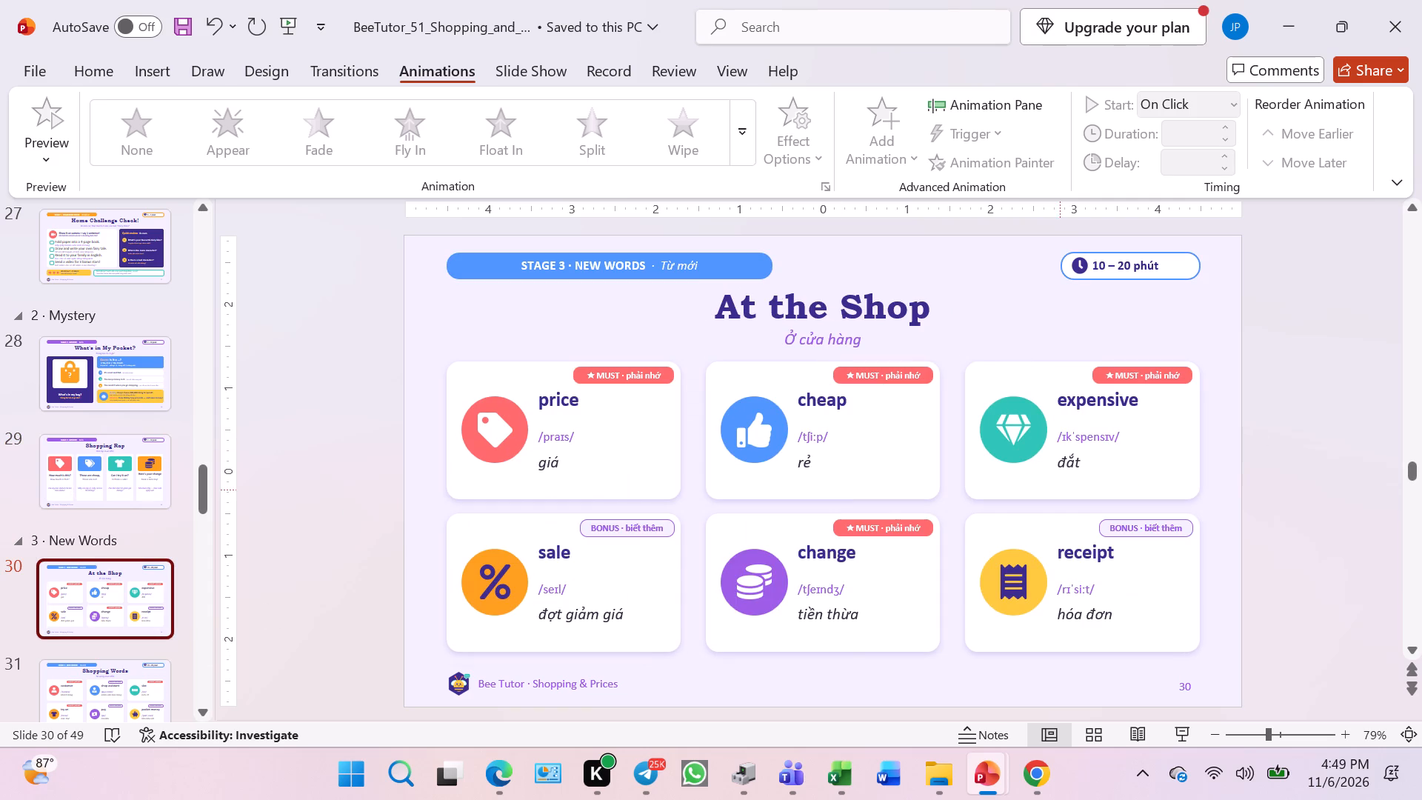
{"action": "left_click", "coordinate": [572, 426]}
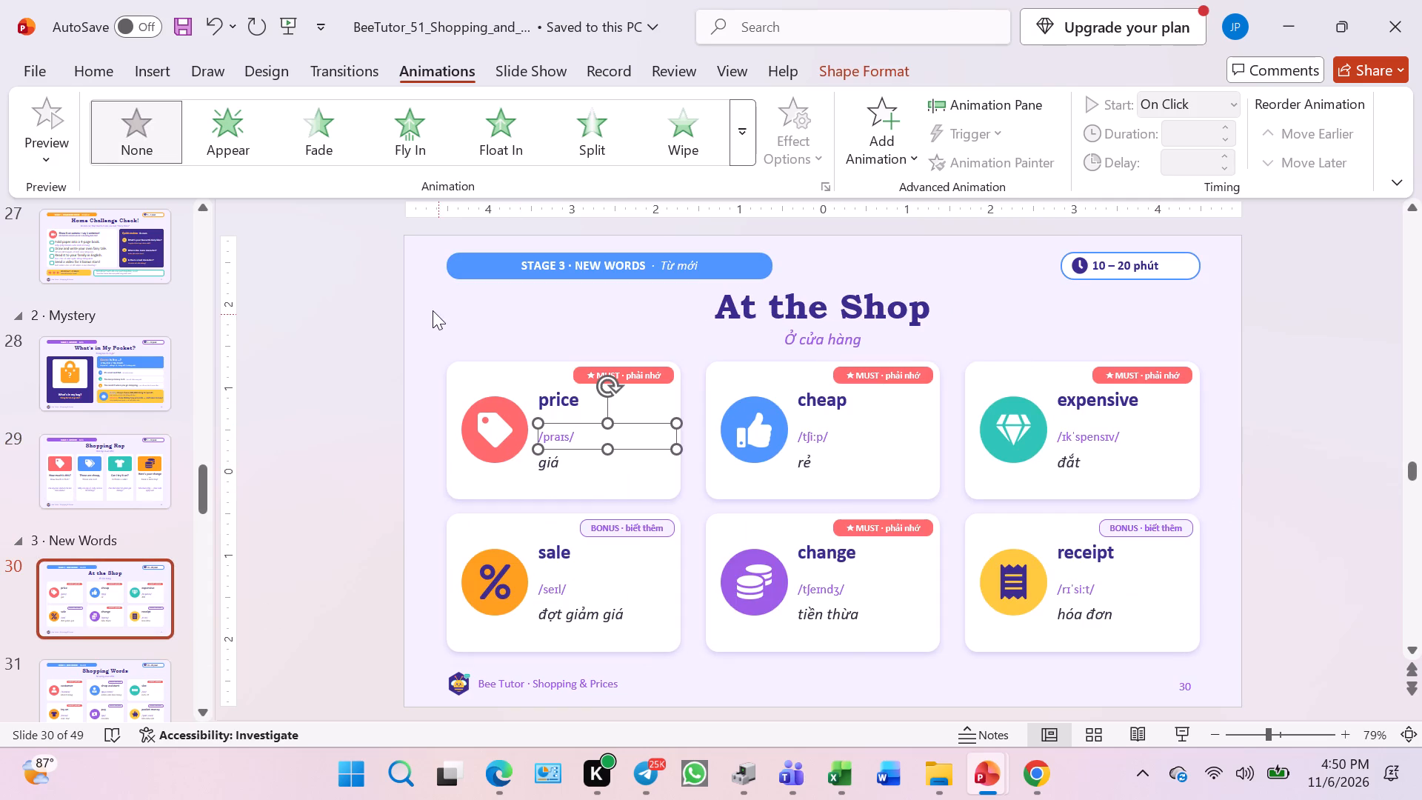
{"action": "left_click", "coordinate": [485, 330]}
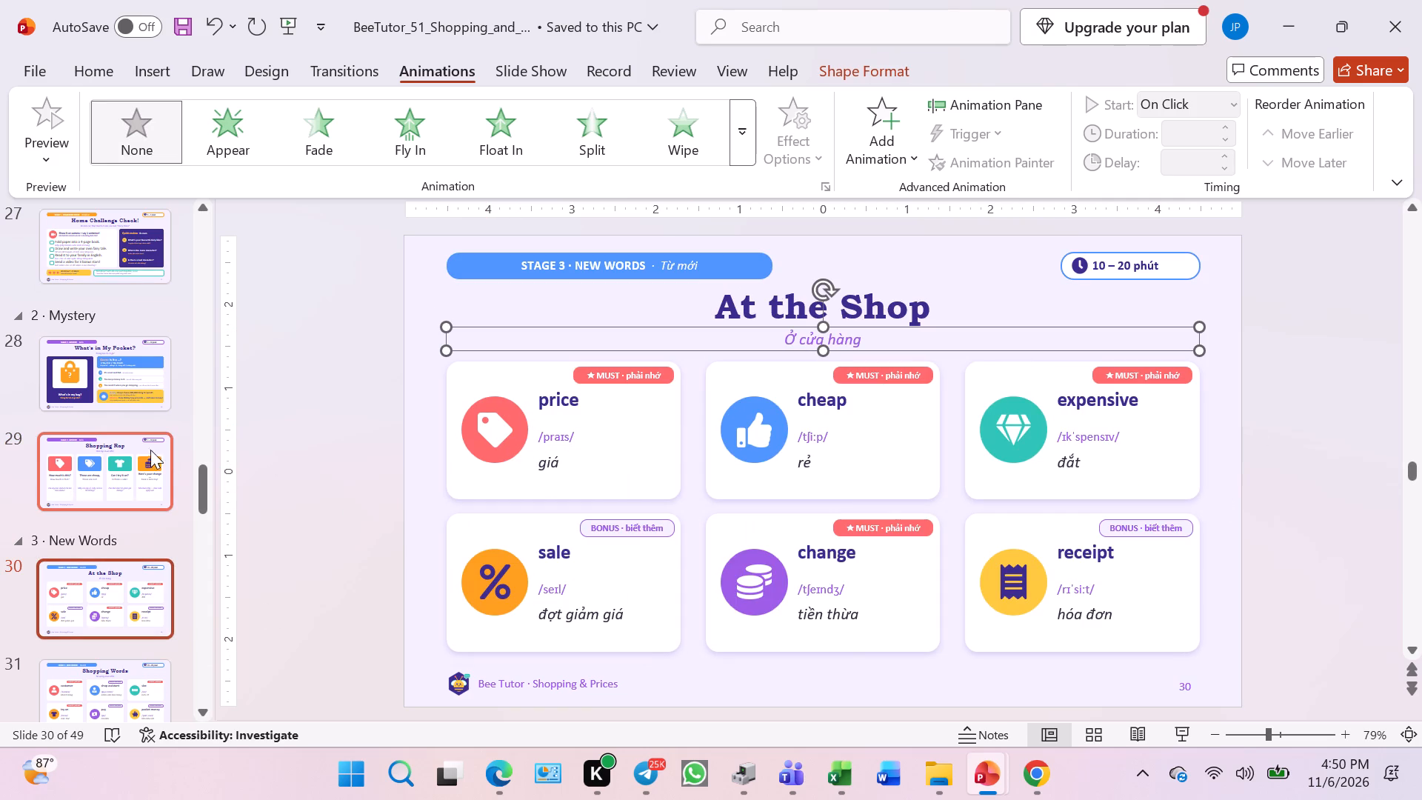
{"action": "left_click", "coordinate": [136, 624]}
Switch to Chrome to check the open lesson tabs, and look through the BaoNgog, Sally and Chien folders in File Explorer.
{"action": "left_click", "coordinate": [1043, 780]}
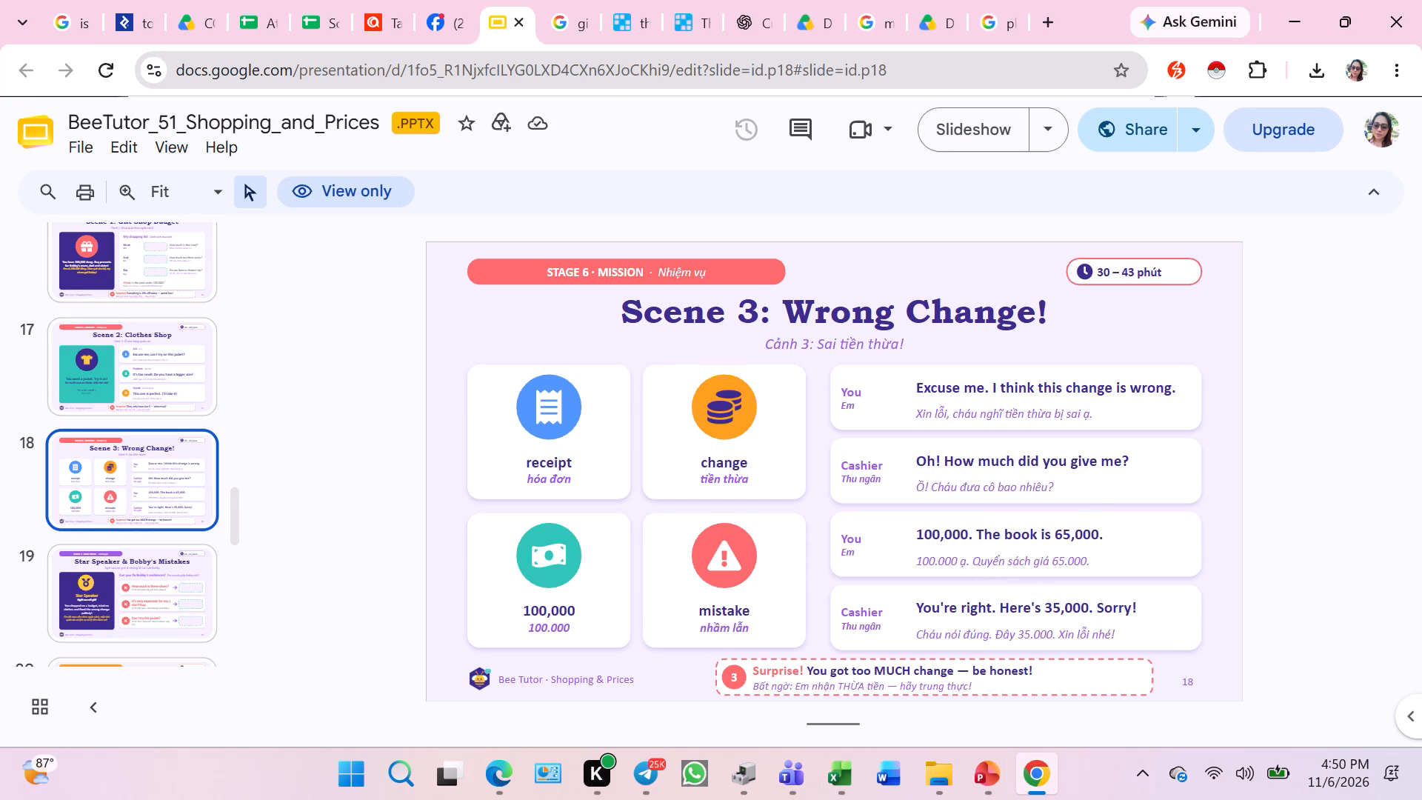
{"action": "left_click", "coordinate": [586, 21]}
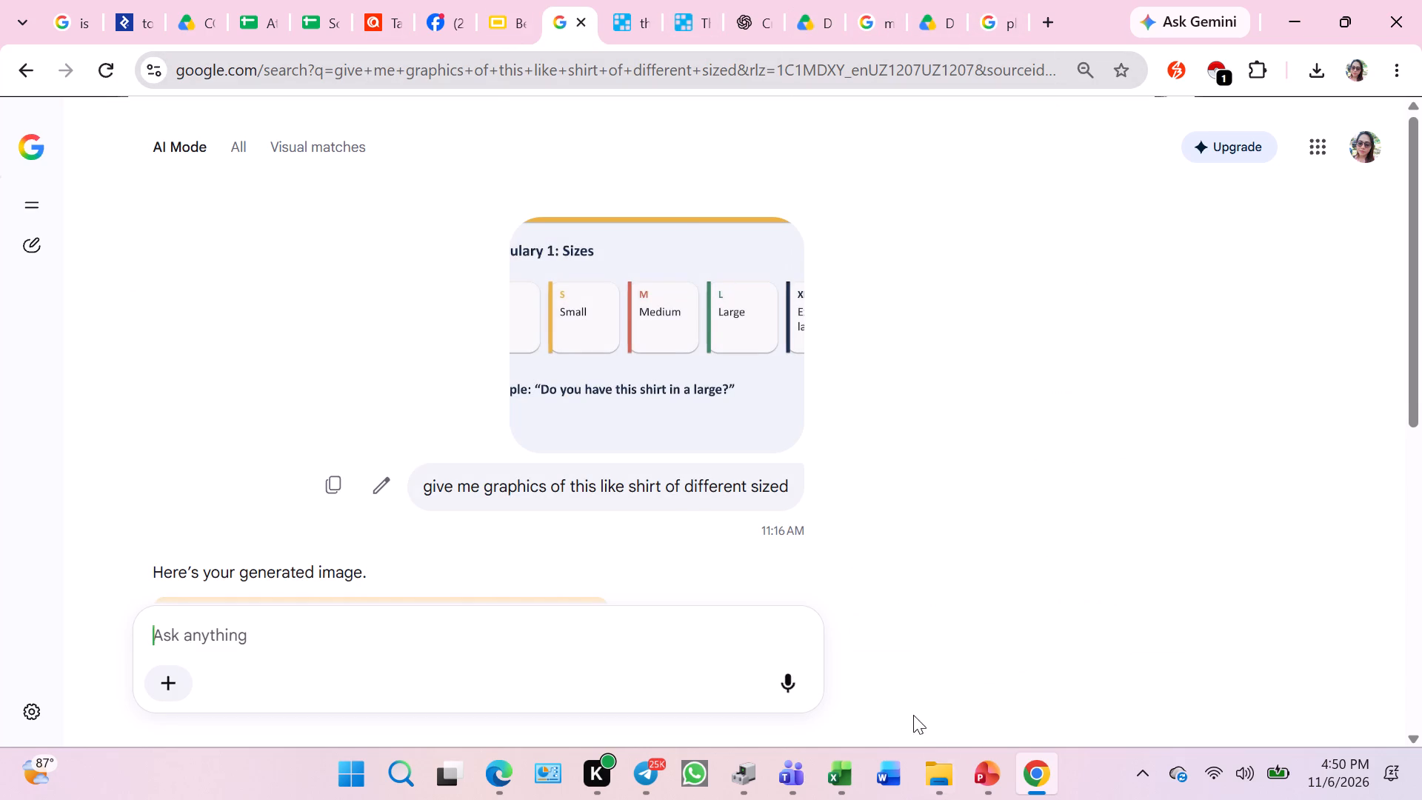
{"action": "left_click", "coordinate": [995, 779]}
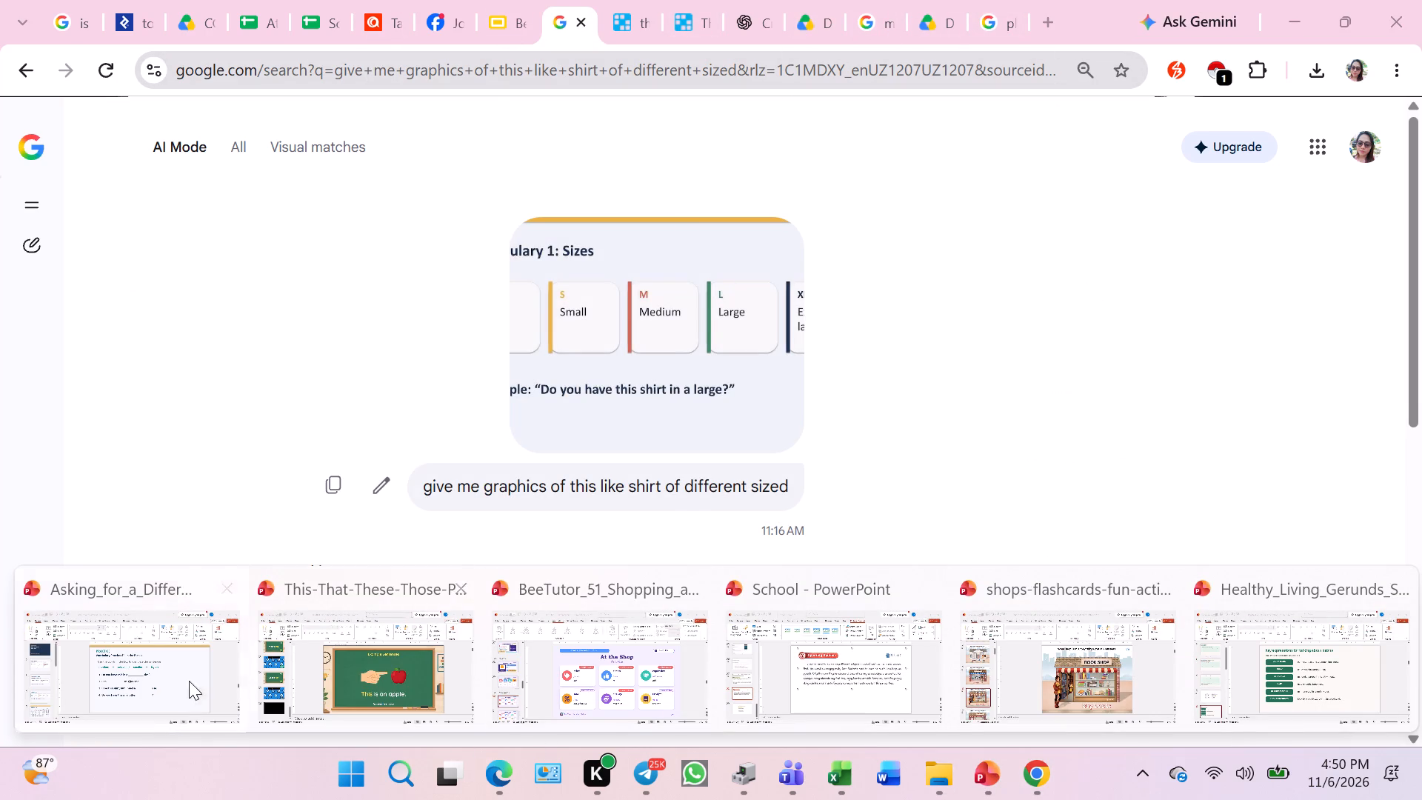
{"action": "left_click", "coordinate": [932, 776]}
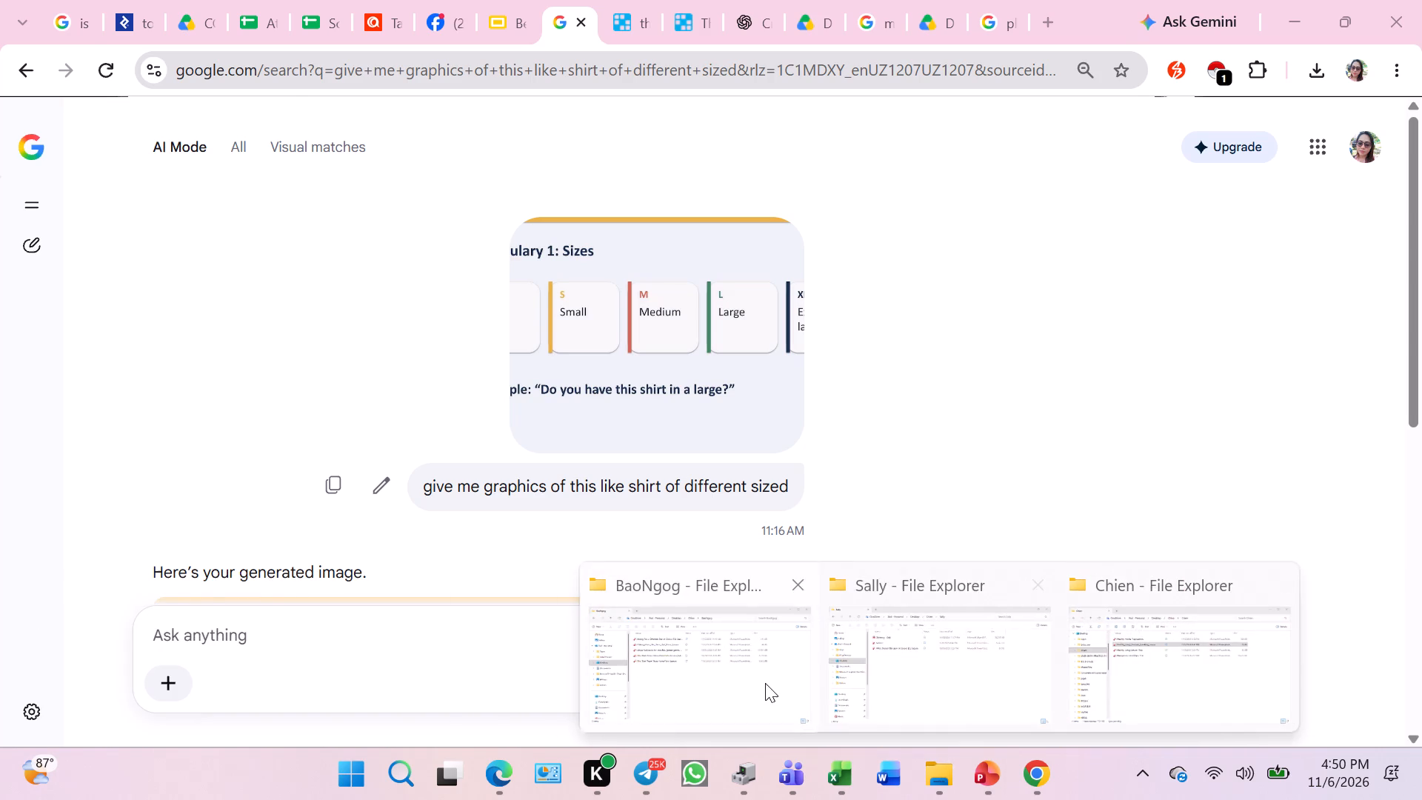
{"action": "left_click", "coordinate": [764, 680]}
{"action": "left_click", "coordinate": [944, 786]}
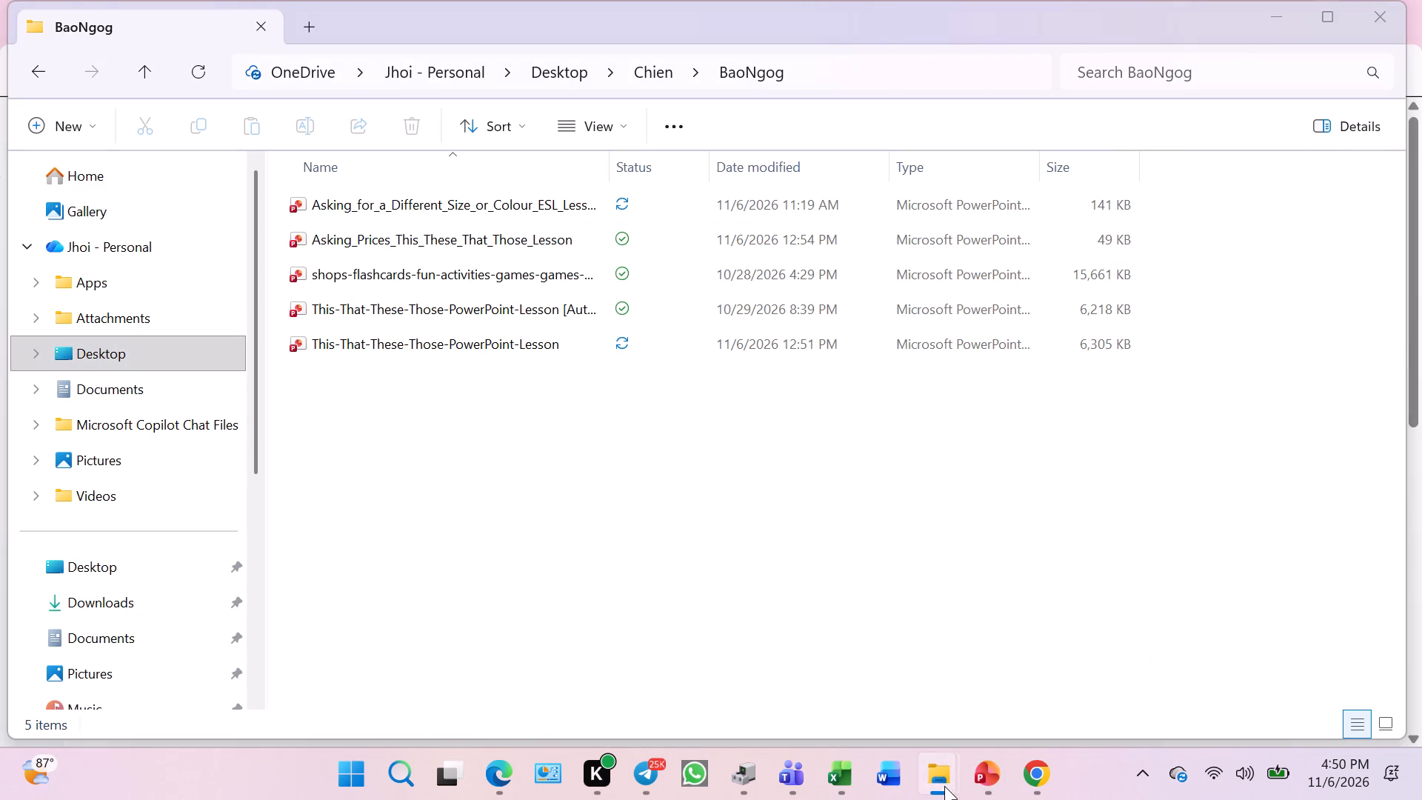
{"action": "left_click", "coordinate": [972, 697]}
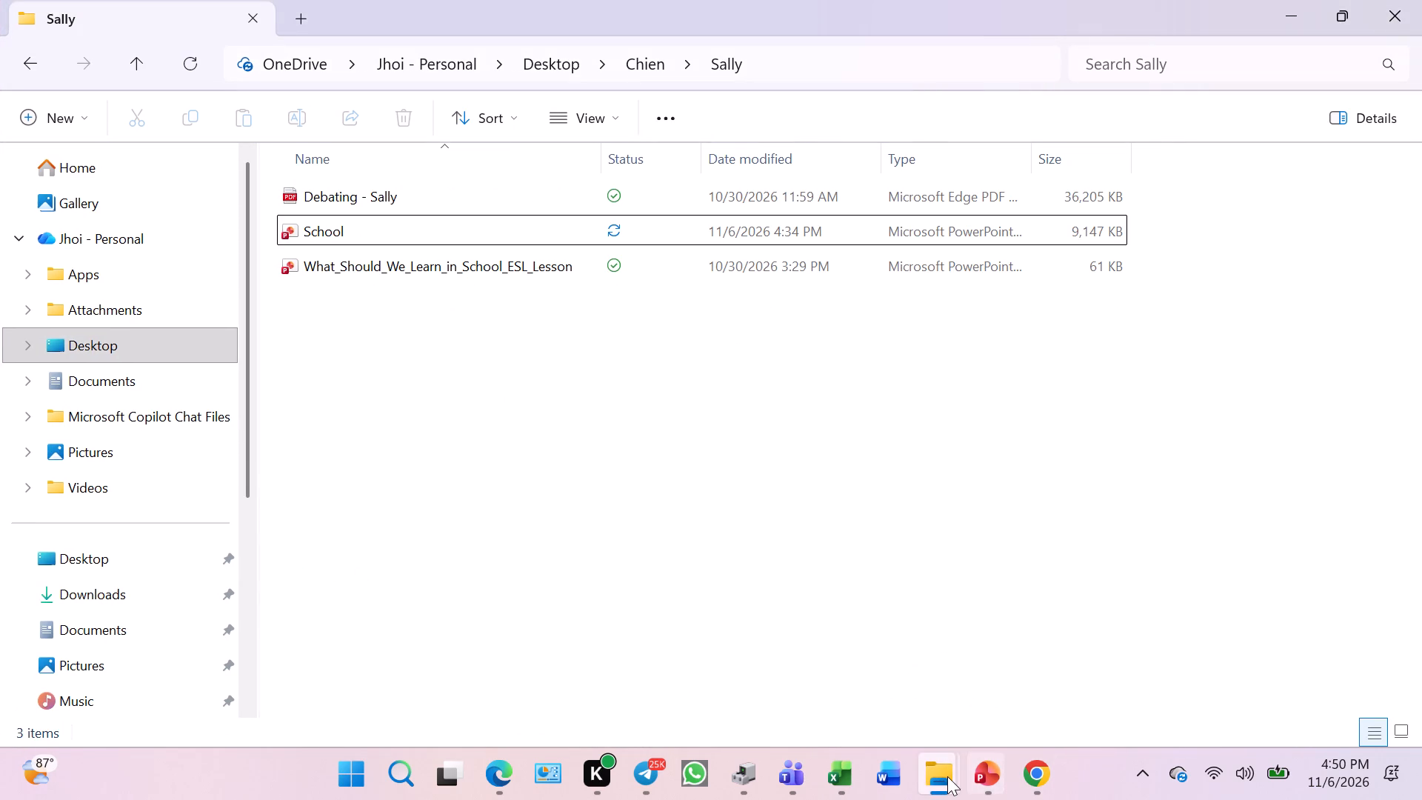
{"action": "left_click", "coordinate": [947, 776]}
{"action": "left_click", "coordinate": [1144, 677]}
{"action": "left_click", "coordinate": [555, 550]}
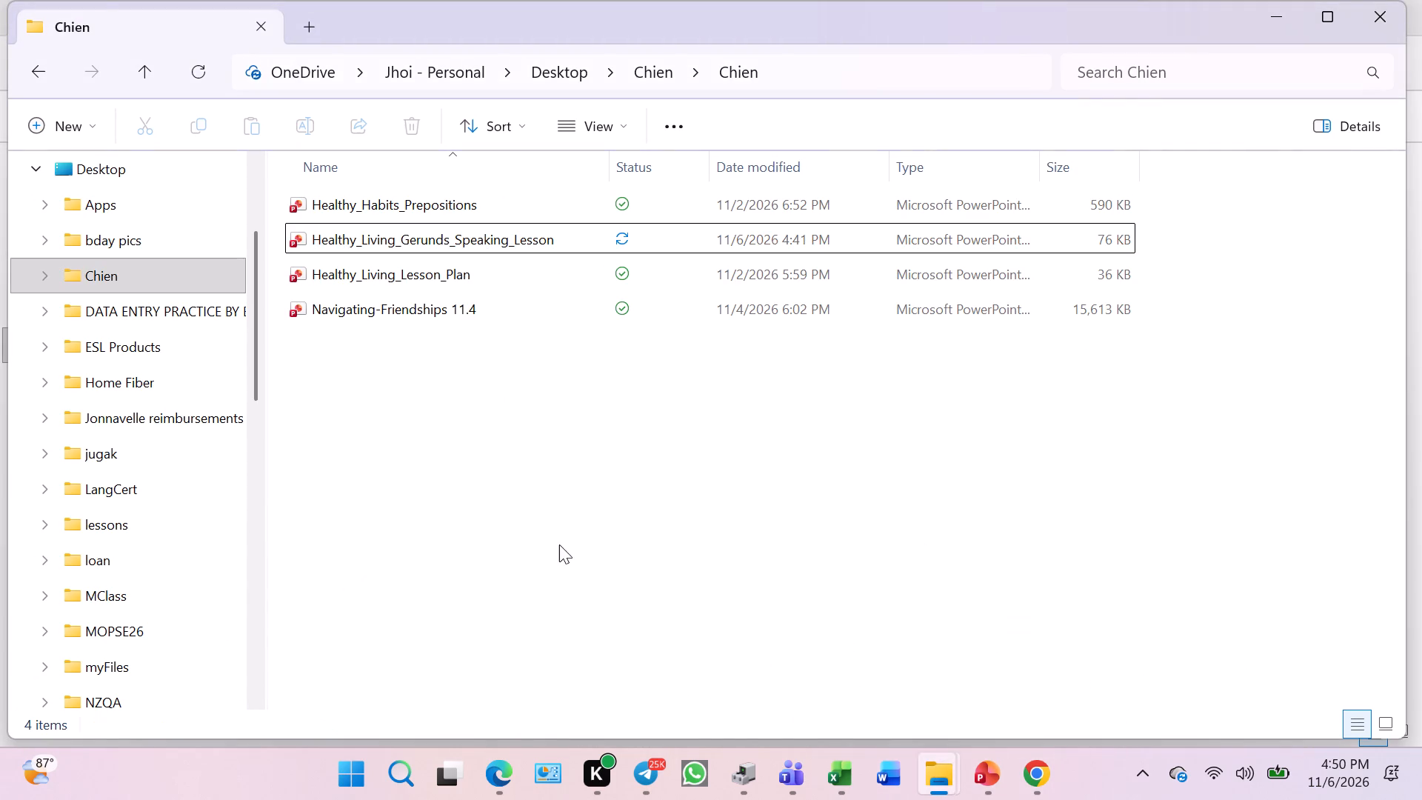
Open the Healthy_Living_Lesson_Plan presentation from the Chien folder for a brief check and close it.
{"action": "double_click", "coordinate": [429, 270]}
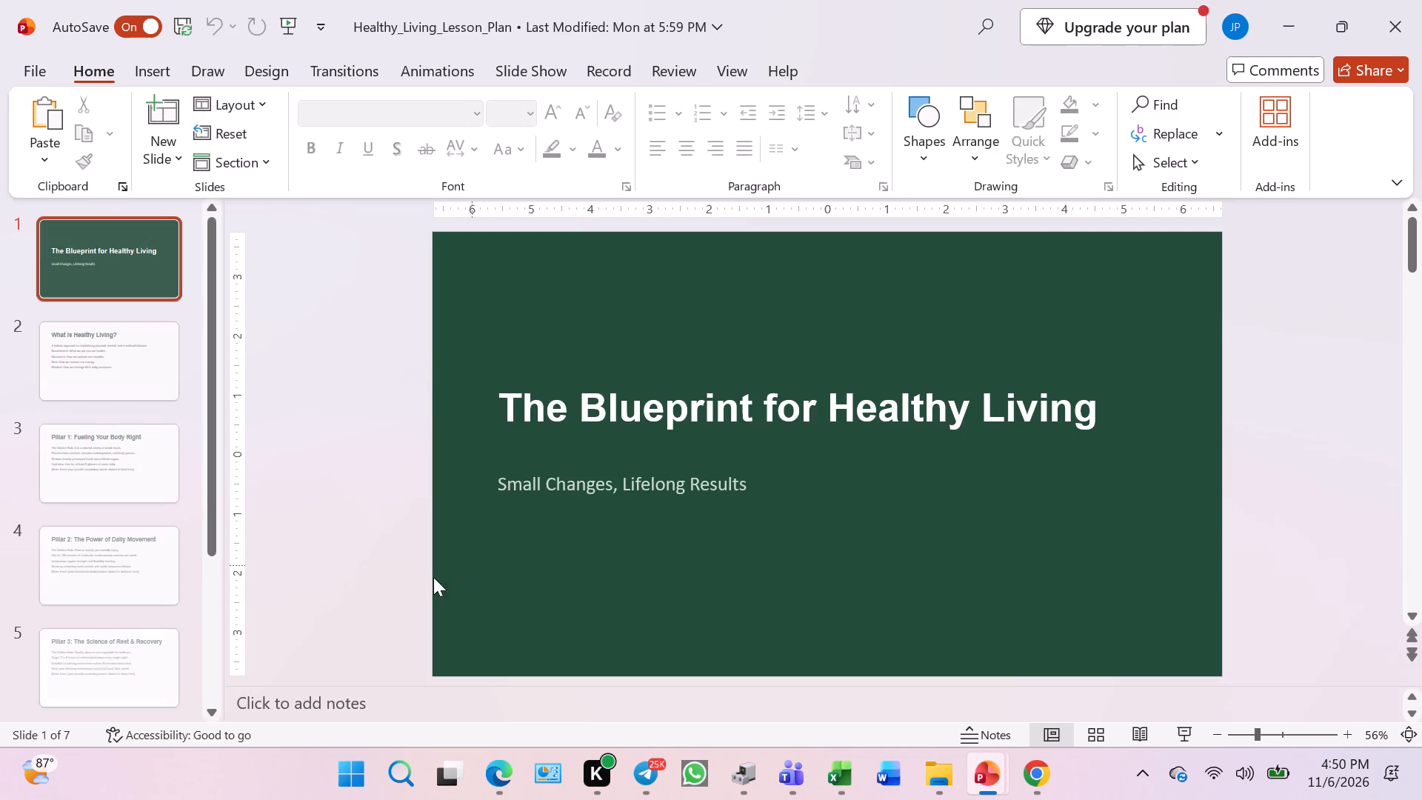
{"action": "left_click", "coordinate": [1395, 34]}
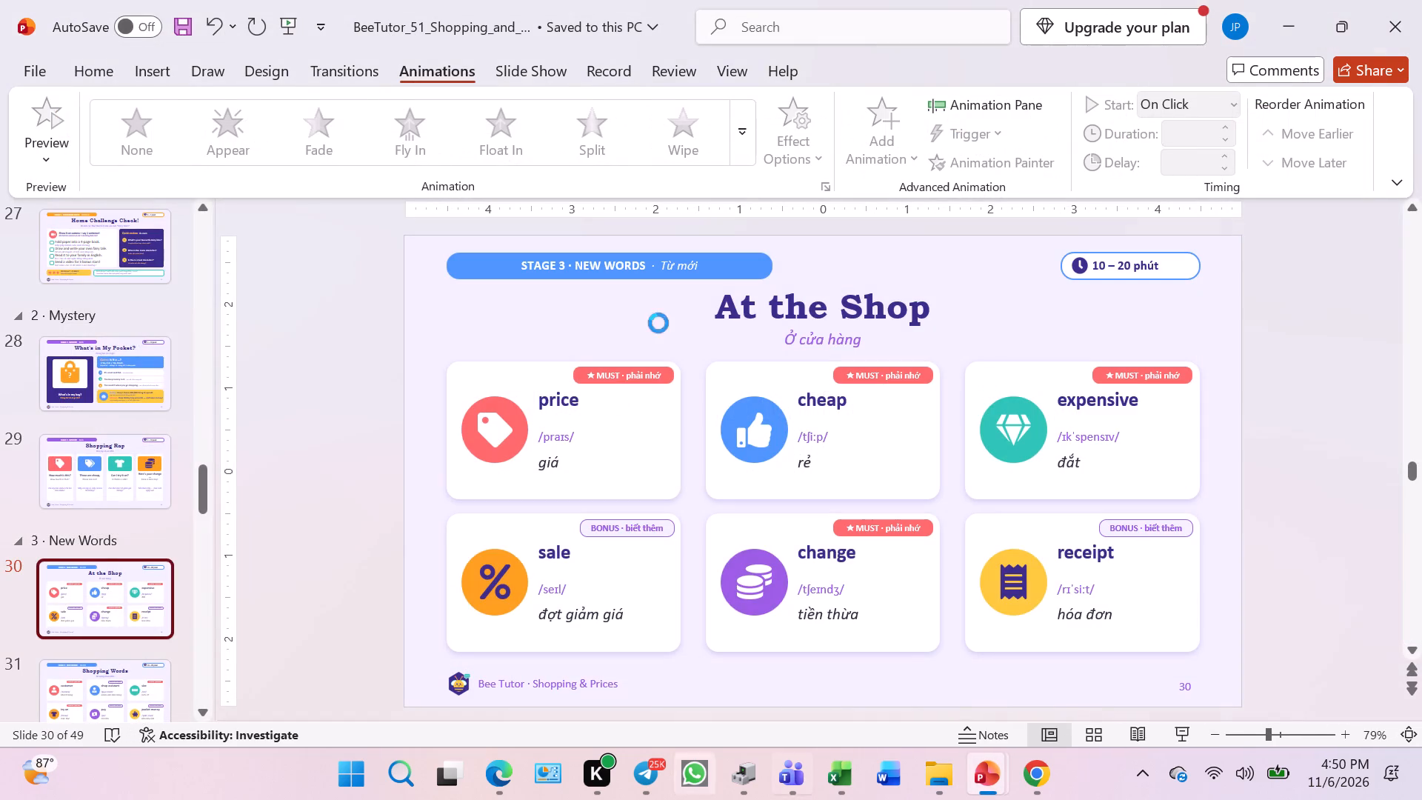
Open the Navigating-Friendships 11.4 presentation from the Chien folder.
{"action": "left_click", "coordinate": [947, 772]}
{"action": "left_click", "coordinate": [1172, 644]}
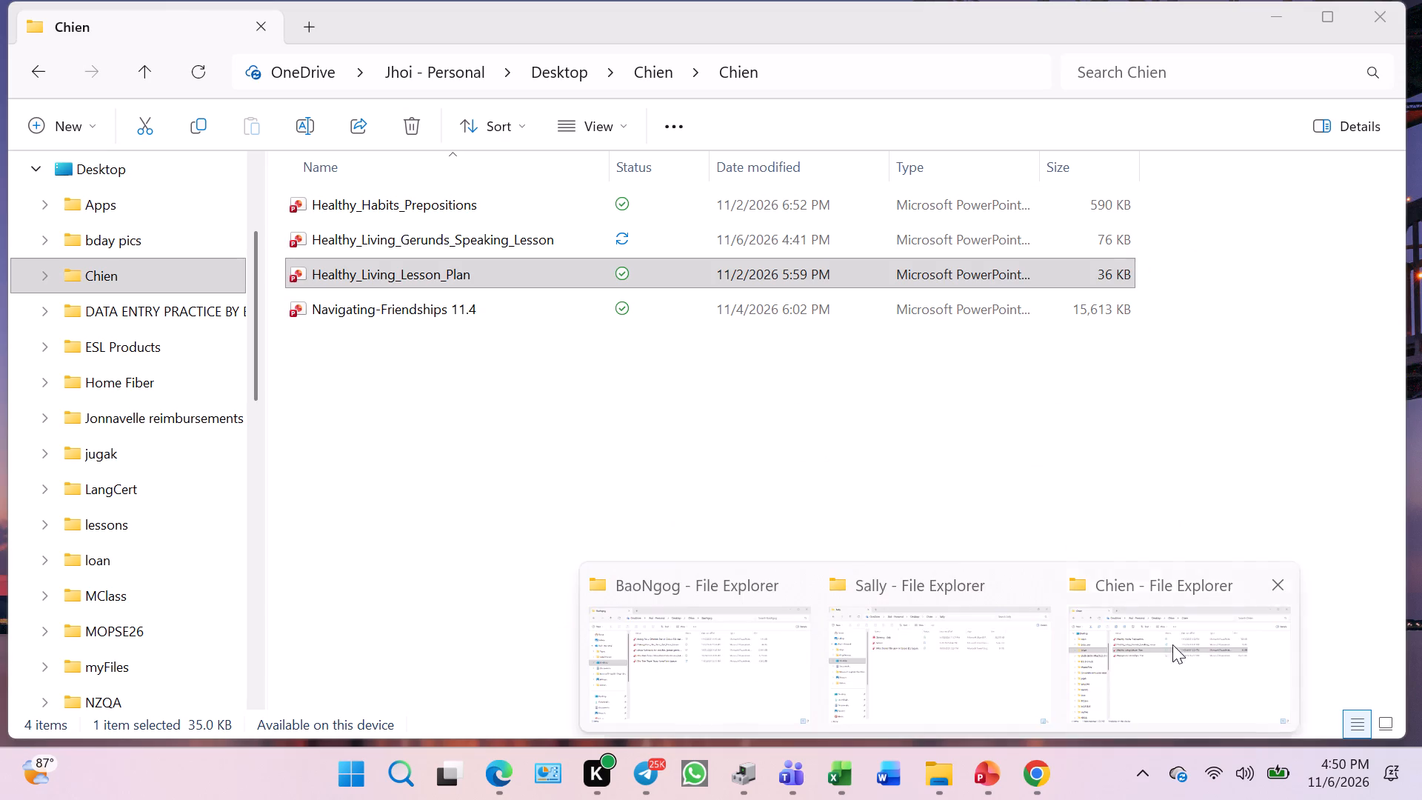
{"action": "double_click", "coordinate": [417, 316]}
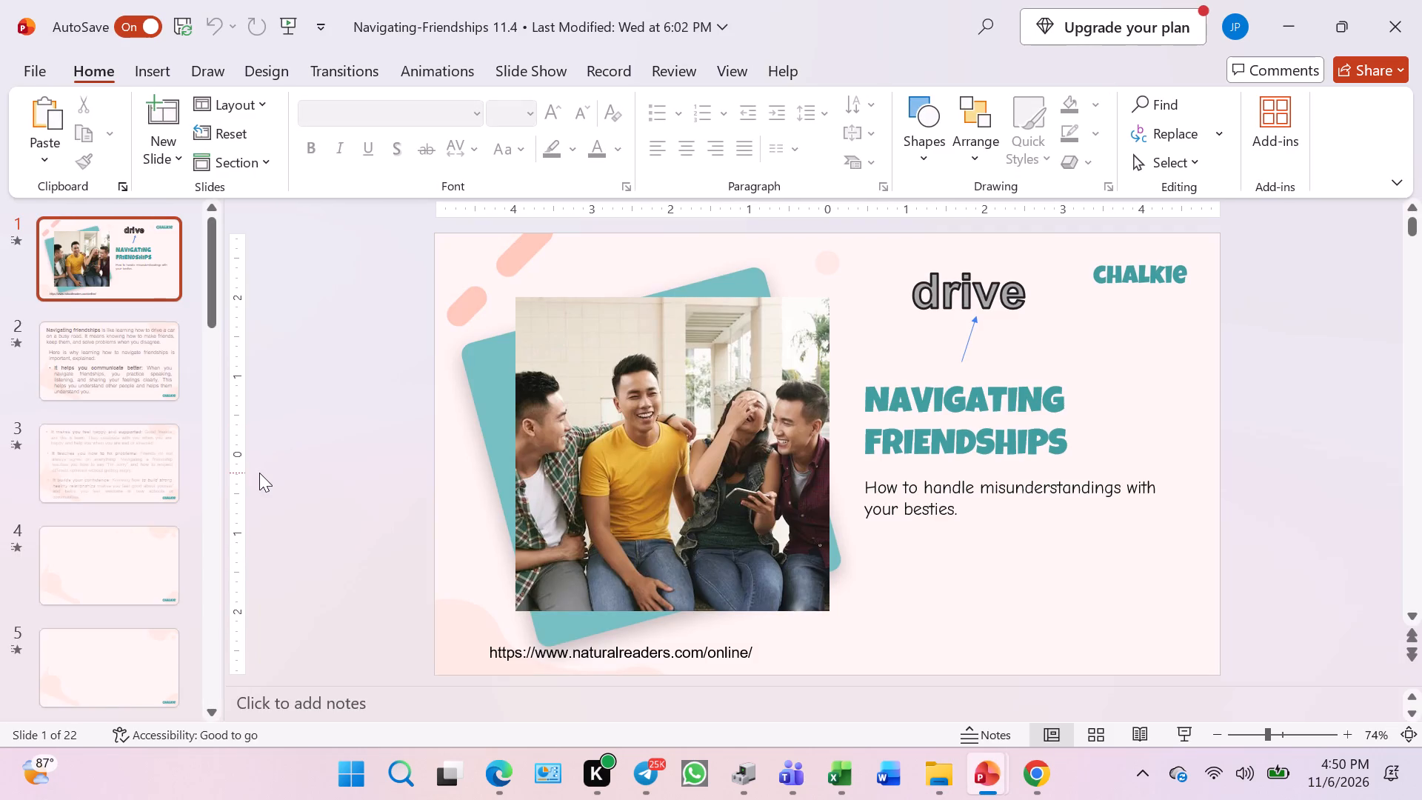
Examine the illustrated friendship vocabulary on slides 7 to 11, from Share and Support to Conflict.
{"action": "scroll", "coordinate": [173, 556], "scroll_direction": "down", "scroll_amount": 7}
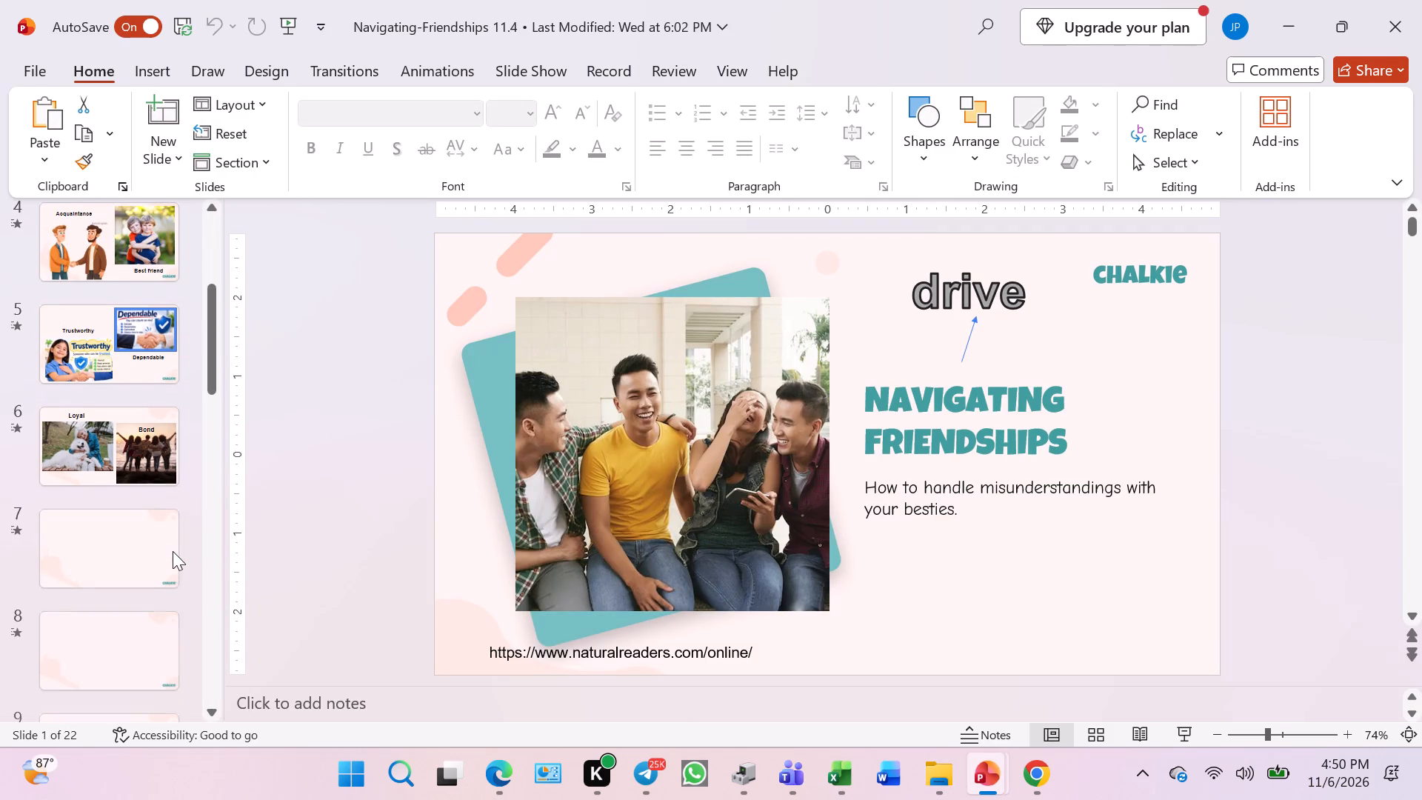
{"action": "left_click", "coordinate": [132, 519]}
{"action": "scroll", "coordinate": [217, 542], "scroll_direction": "down", "scroll_amount": 1}
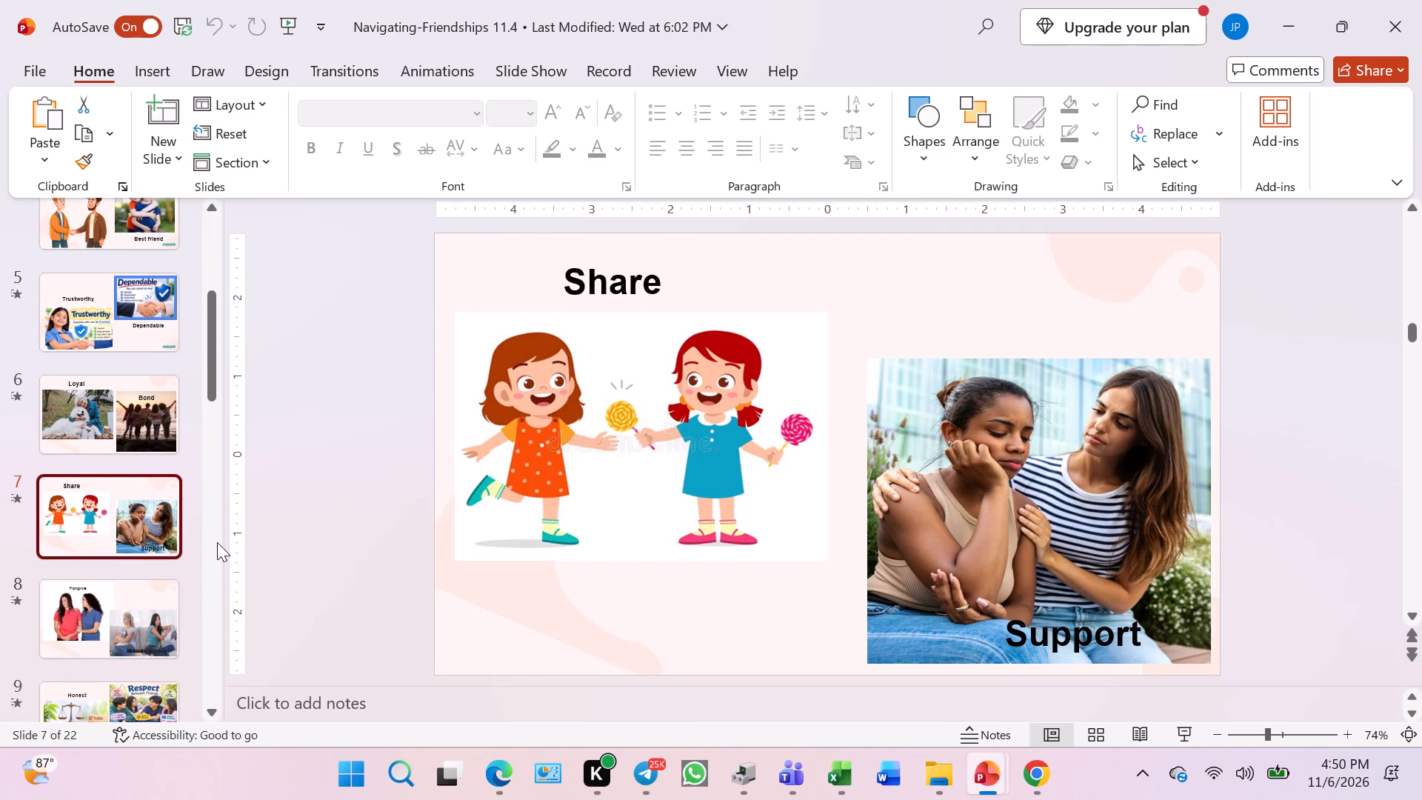
{"action": "left_click", "coordinate": [175, 599]}
{"action": "left_click", "coordinate": [140, 683]}
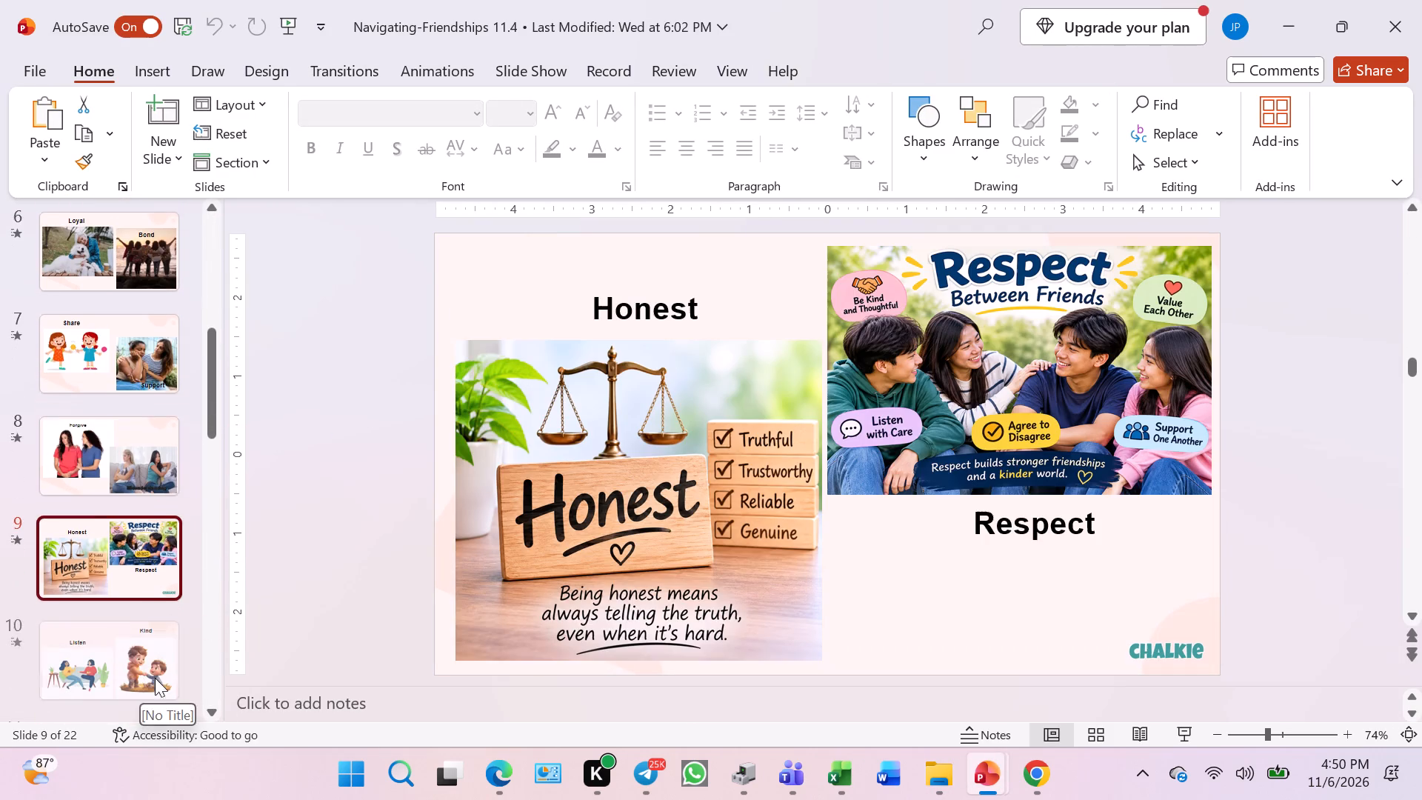
{"action": "scroll", "coordinate": [221, 662], "scroll_direction": "down", "scroll_amount": 3}
{"action": "left_click", "coordinate": [153, 619]}
{"action": "scroll", "coordinate": [153, 619], "scroll_direction": "down", "scroll_amount": 2}
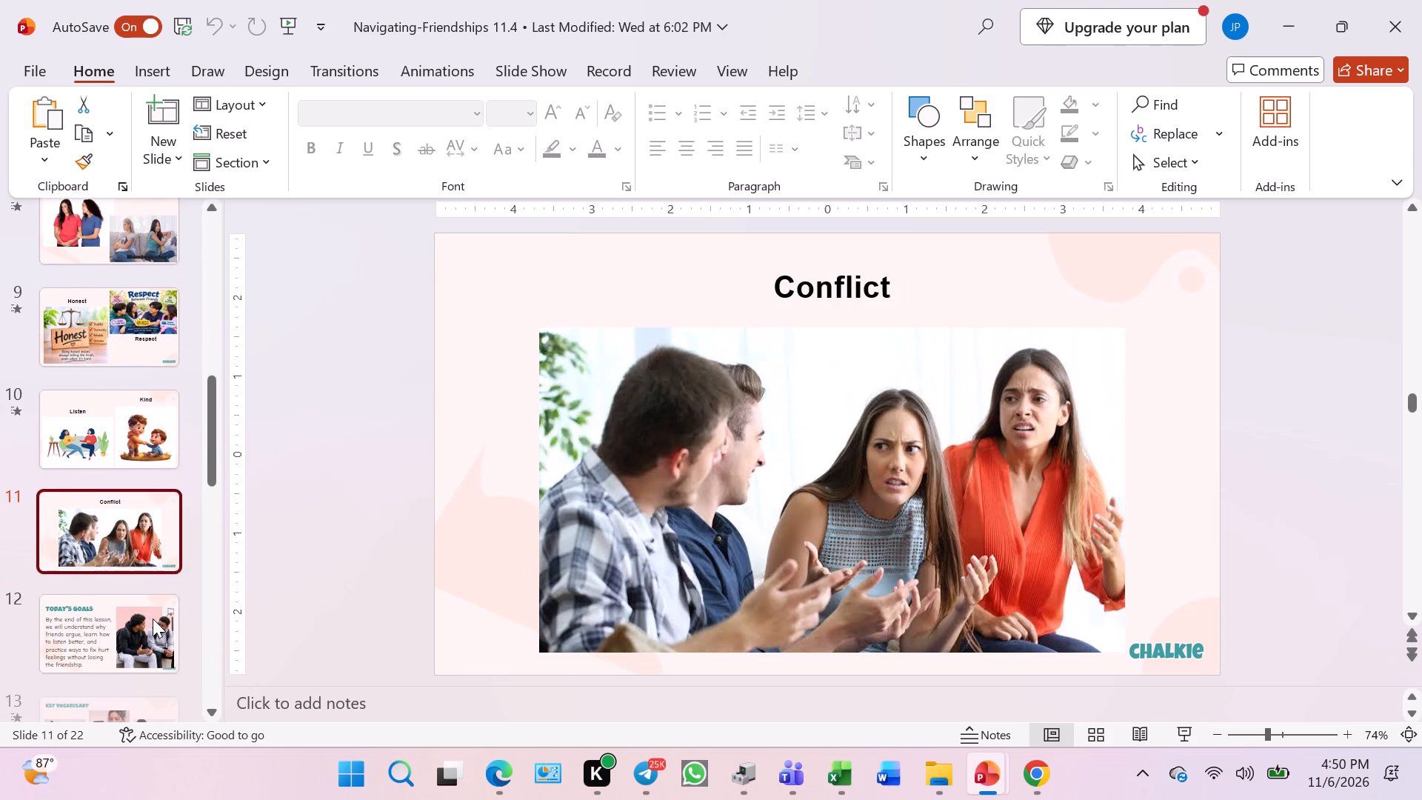
Examine slides 12 to 17, covering the goals, key vocabulary, 'Seen' Zone, storytelling activity and The Project Argument.
{"action": "left_click", "coordinate": [153, 619]}
{"action": "scroll", "coordinate": [153, 619], "scroll_direction": "down", "scroll_amount": 2}
{"action": "left_click", "coordinate": [130, 640]}
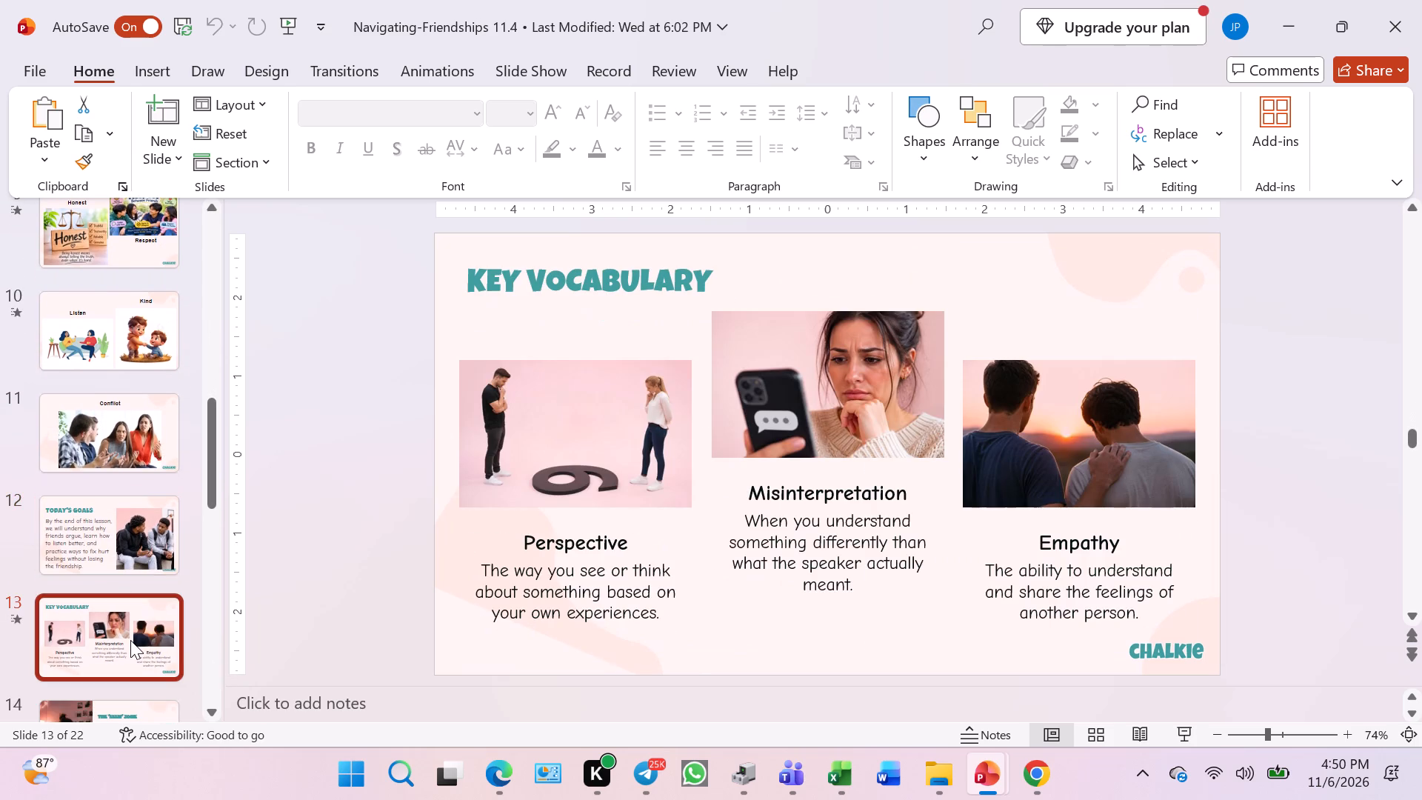
{"action": "scroll", "coordinate": [136, 633], "scroll_direction": "down", "scroll_amount": 2}
{"action": "left_click", "coordinate": [136, 636]}
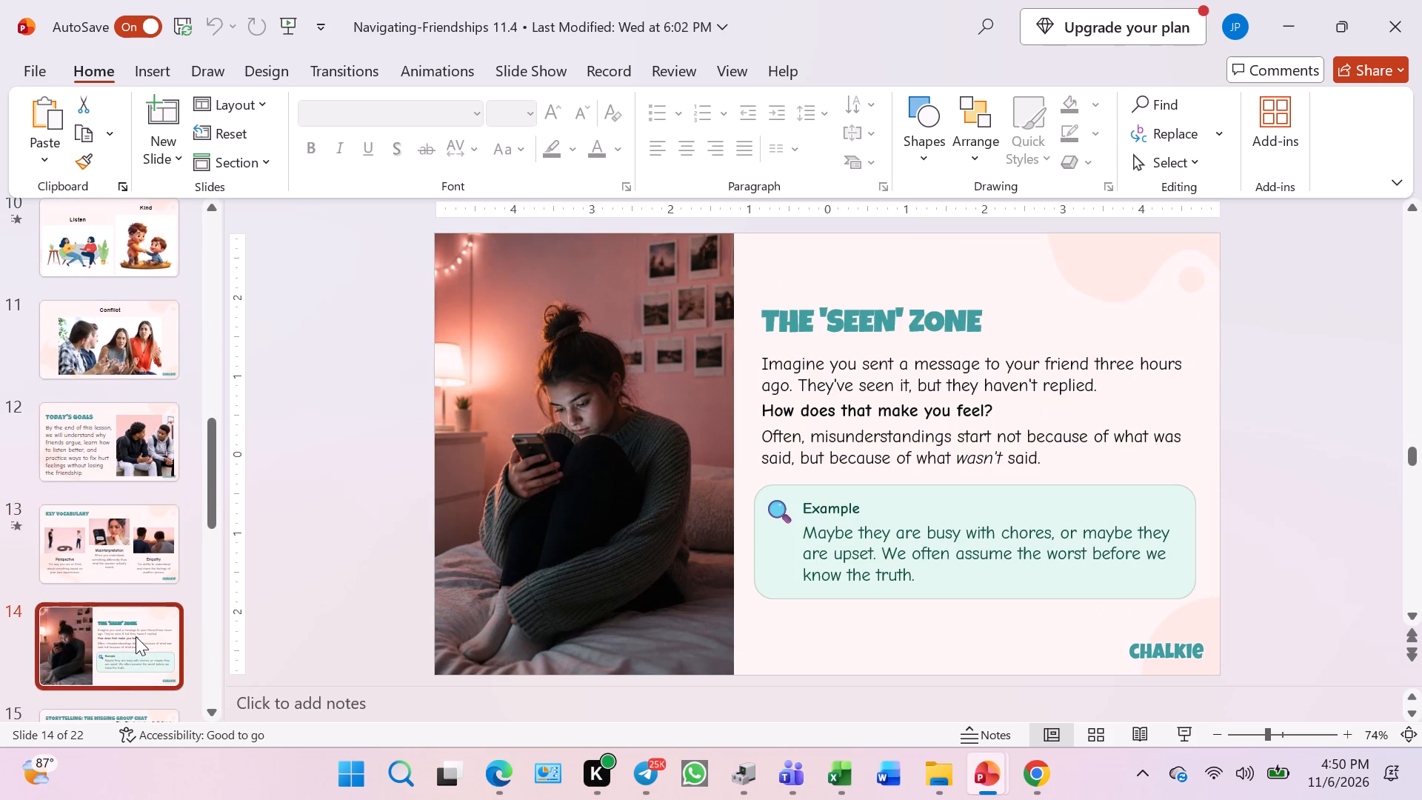
{"action": "scroll", "coordinate": [155, 633], "scroll_direction": "down", "scroll_amount": 3}
{"action": "left_click", "coordinate": [154, 637]}
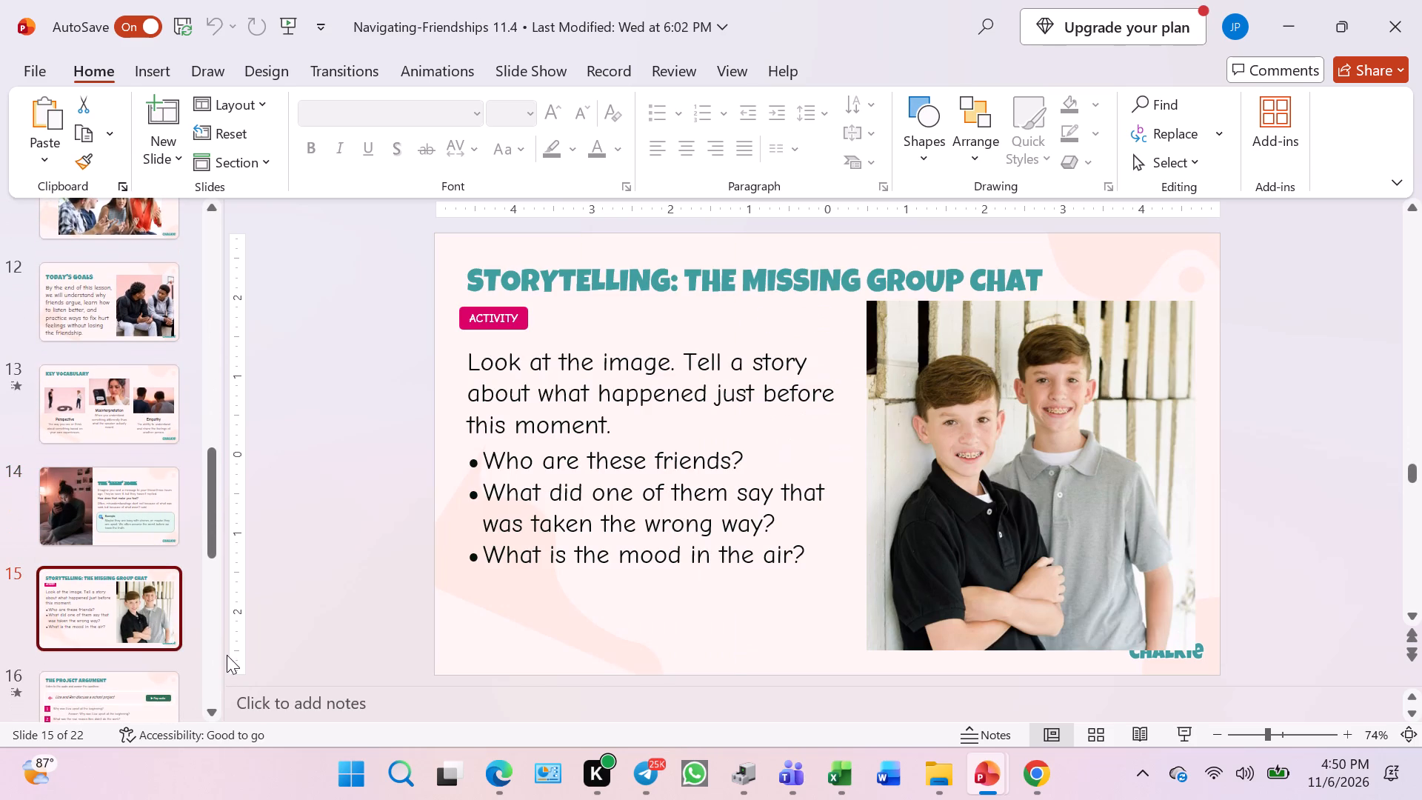
{"action": "scroll", "coordinate": [251, 658], "scroll_direction": "down", "scroll_amount": 1}
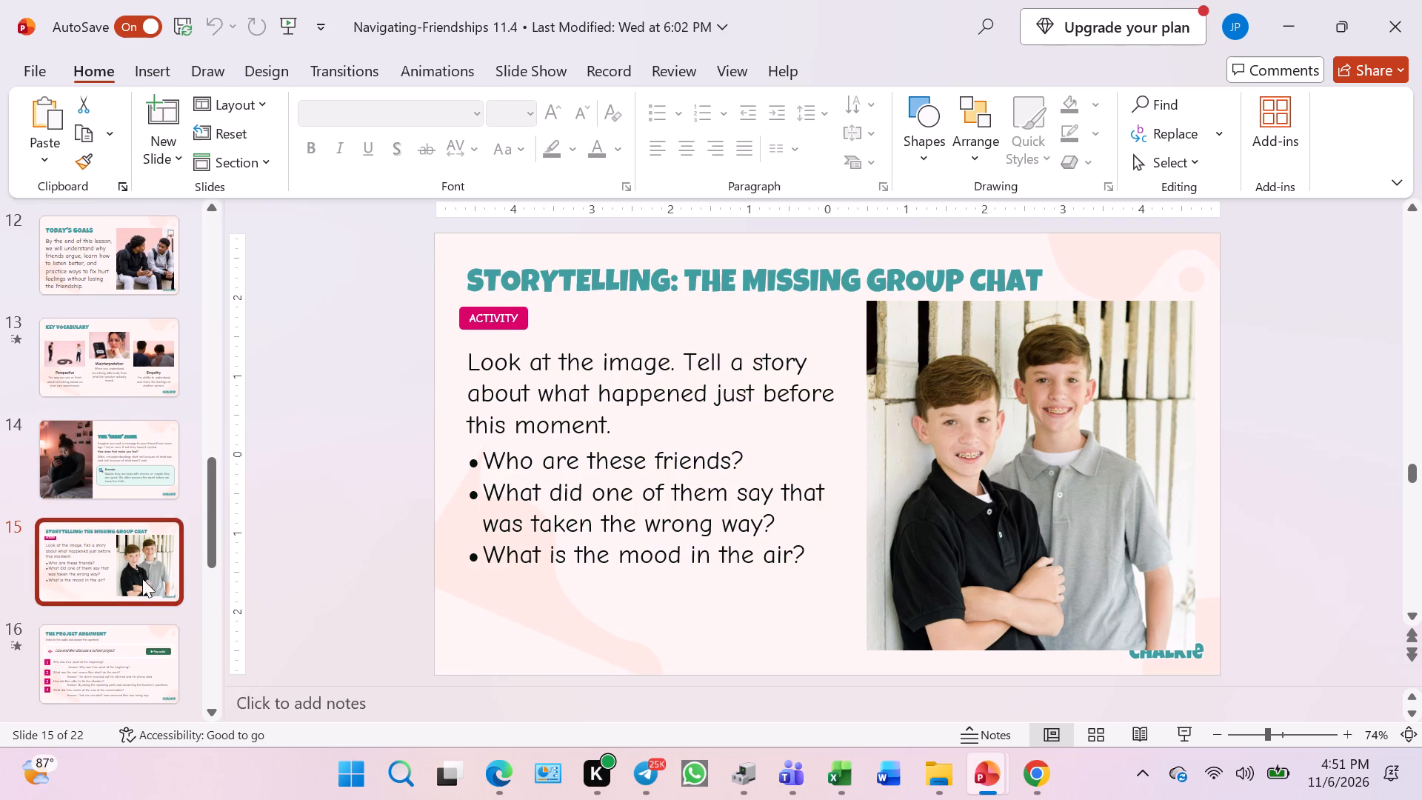
{"action": "left_click", "coordinate": [97, 650]}
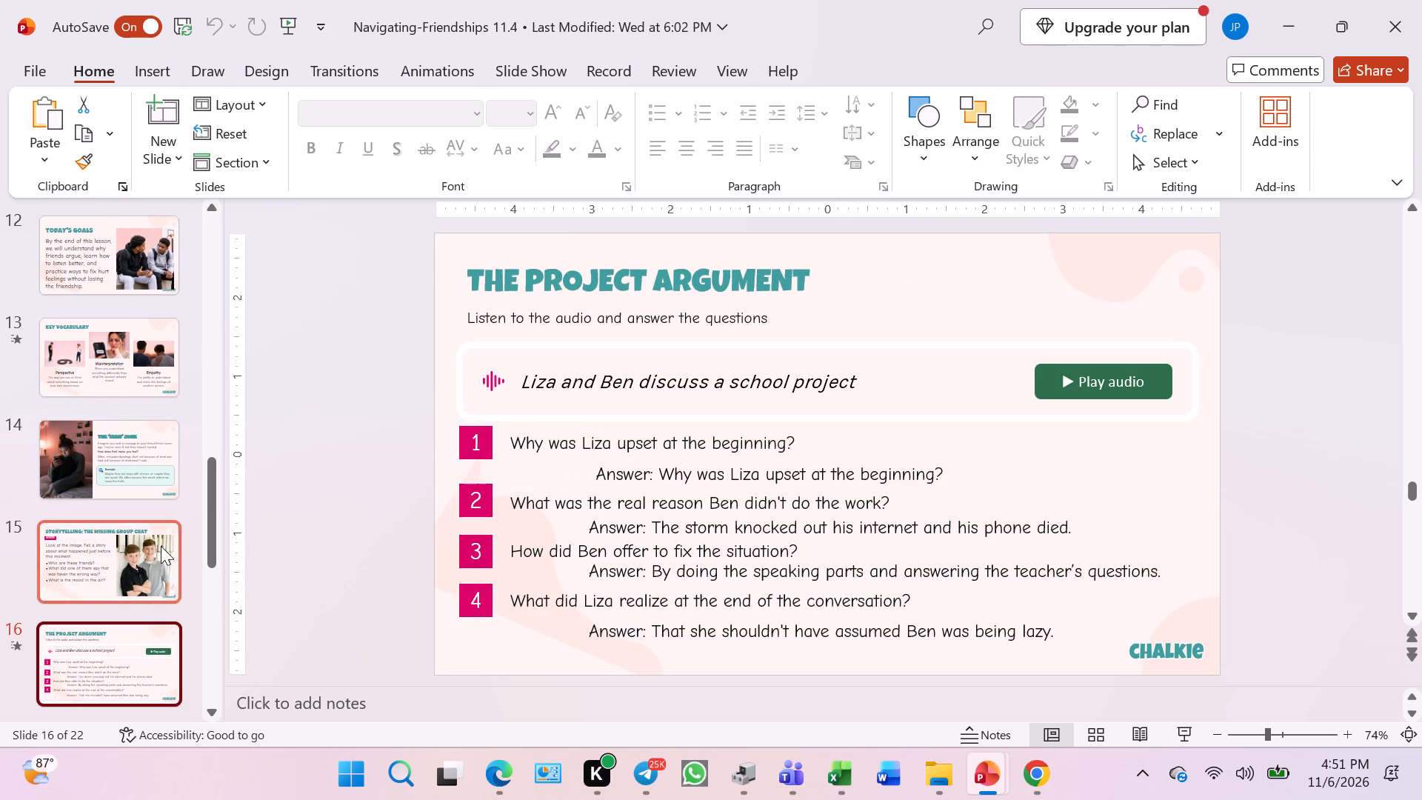
{"action": "scroll", "coordinate": [108, 598], "scroll_direction": "down", "scroll_amount": 3}
{"action": "left_click", "coordinate": [101, 644]}
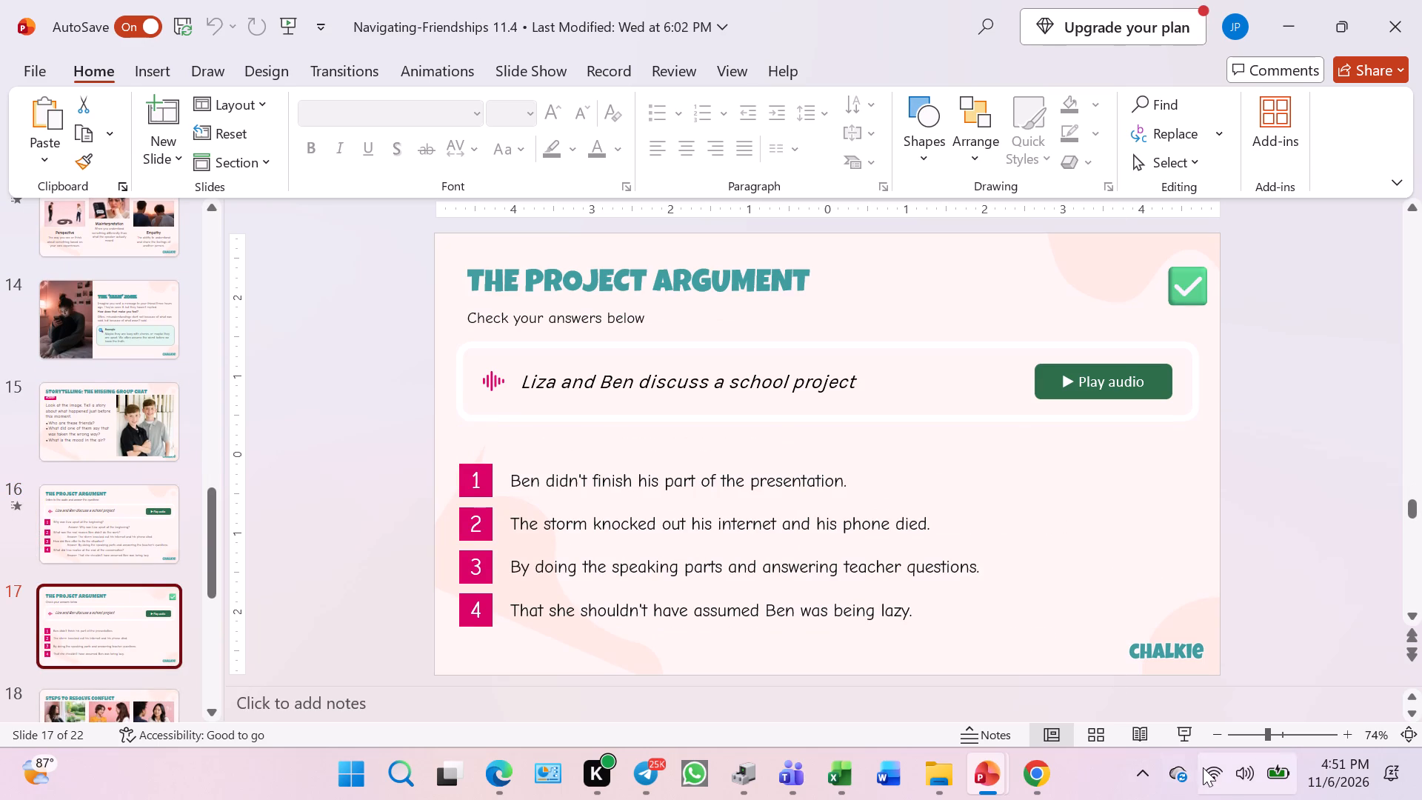
Start the slide show from slide 17, the answer slide for The Project Argument.
{"action": "left_click", "coordinate": [1181, 738]}
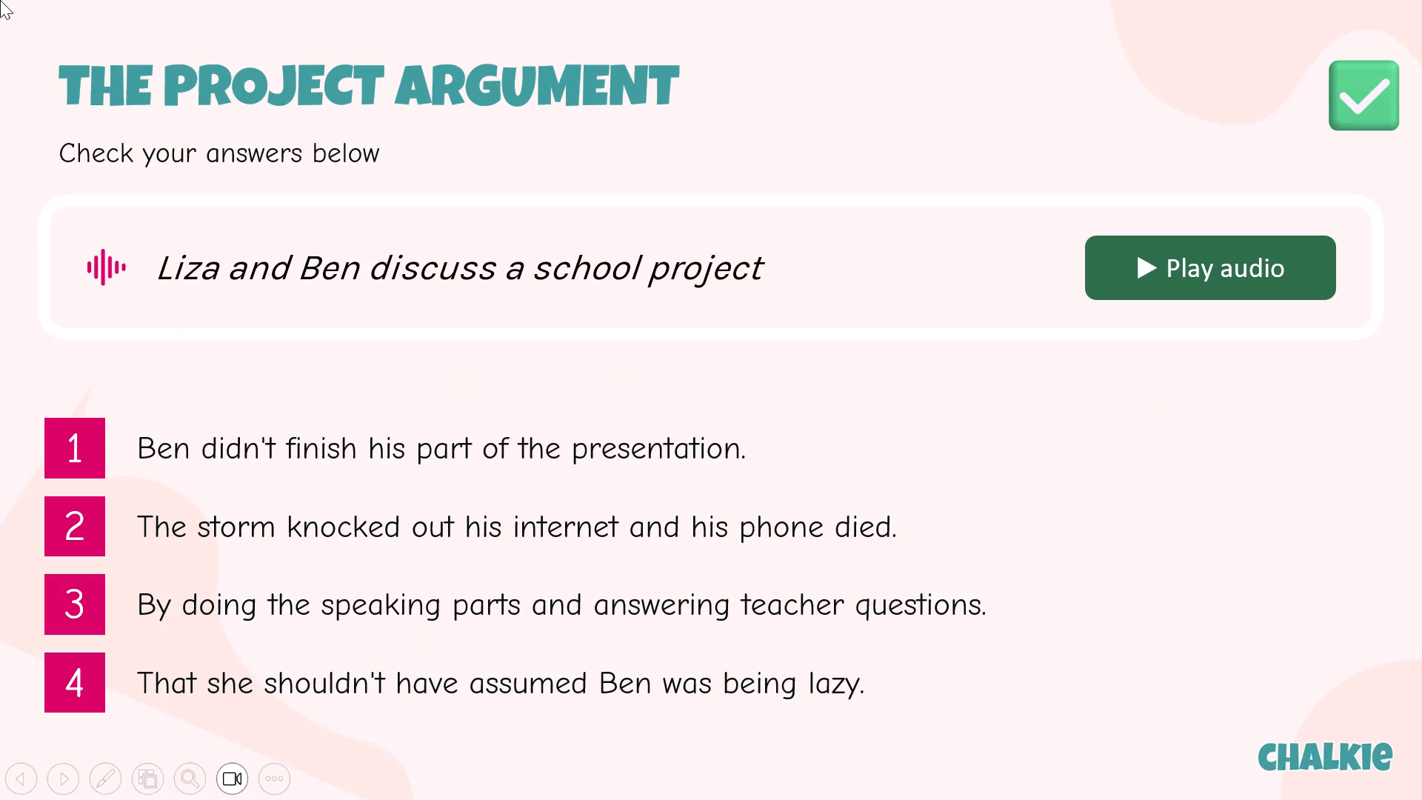
Examine the slides after The Project Argument answers, including Picture Description and Final Review, and end the slide show.
{"action": "key", "text": "Down"}
{"action": "key", "text": "Down"}
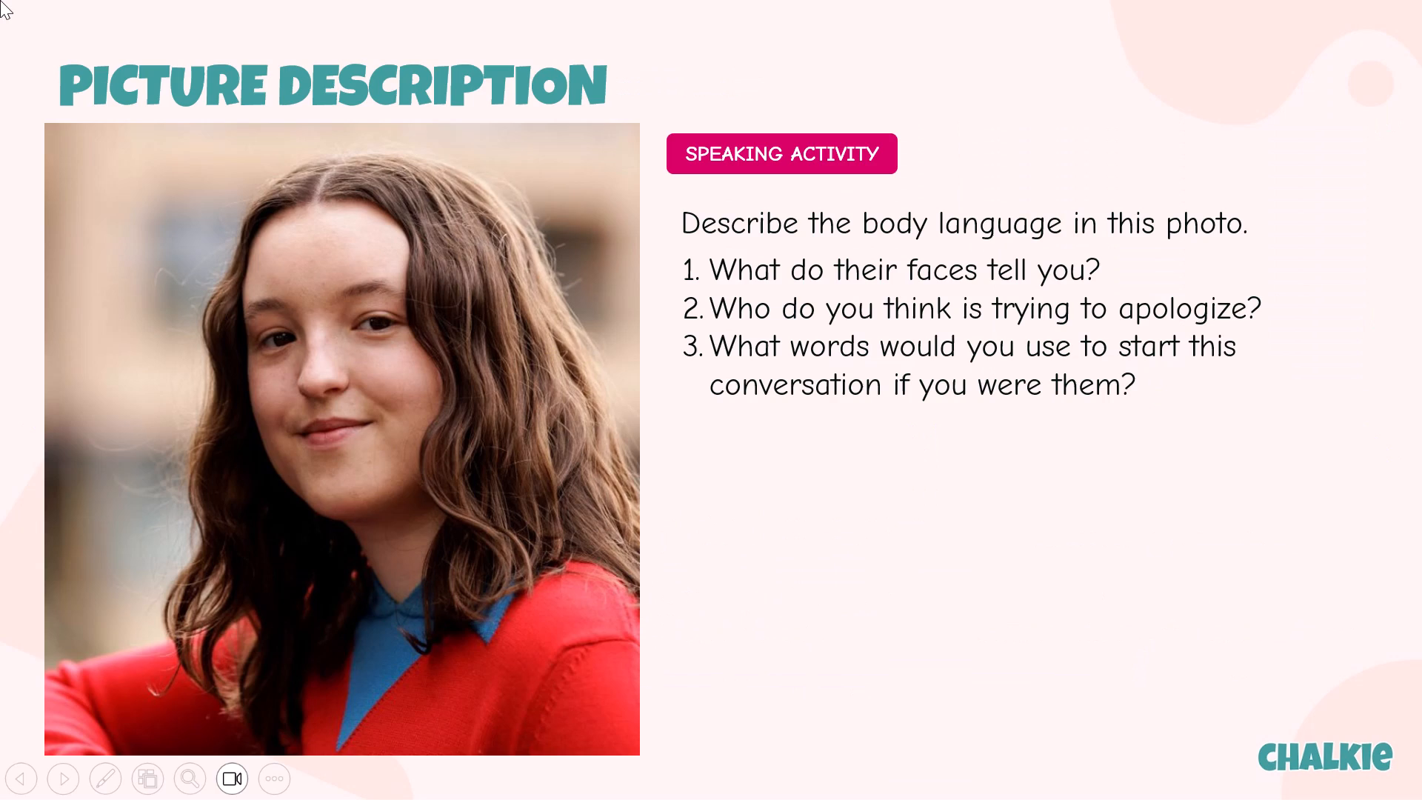
{"action": "key", "text": "Up"}
{"action": "key", "text": "Down"}
{"action": "key", "text": "Down"}
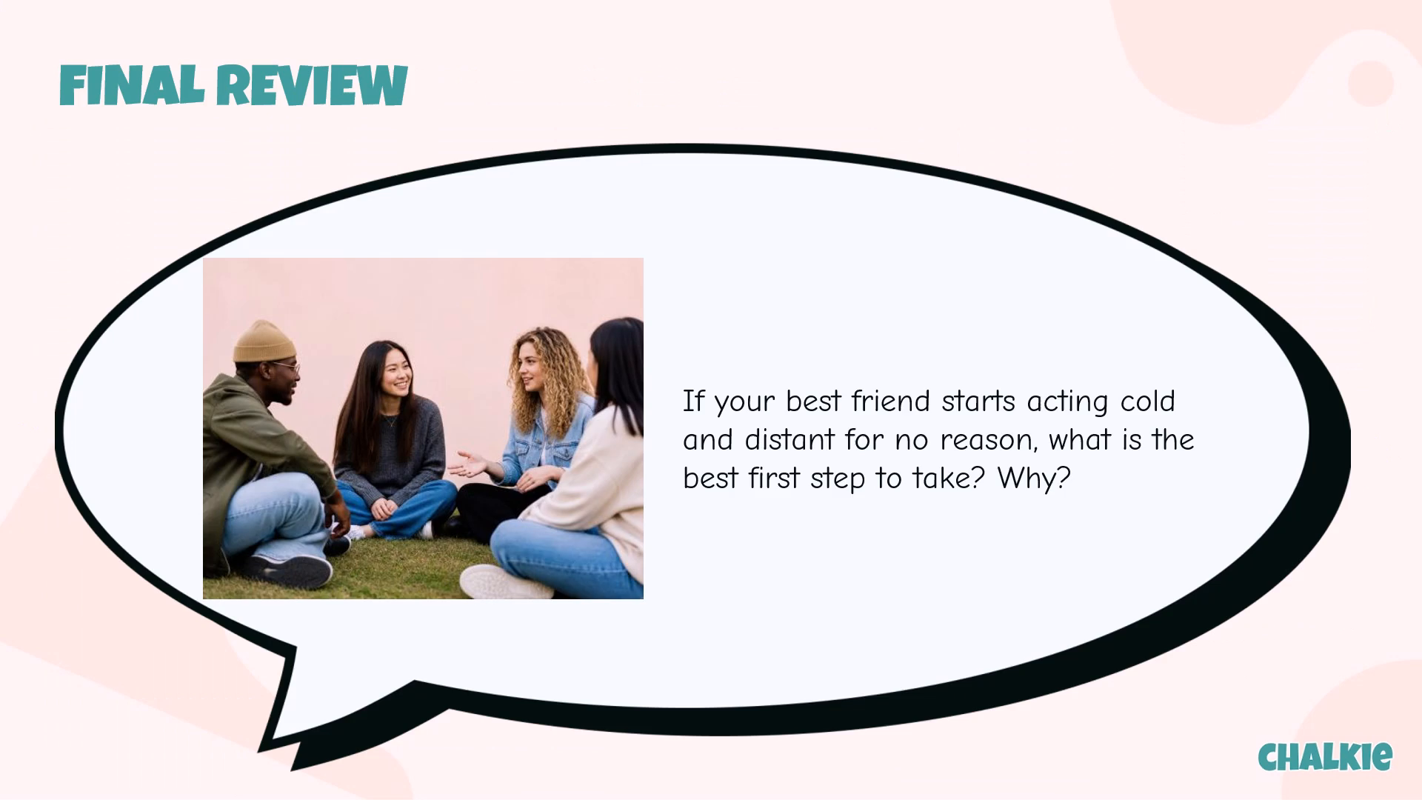
{"action": "key", "text": "Down"}
{"action": "key", "text": "Down"}
{"action": "key", "text": "Down"}
{"action": "key", "text": "Down"}
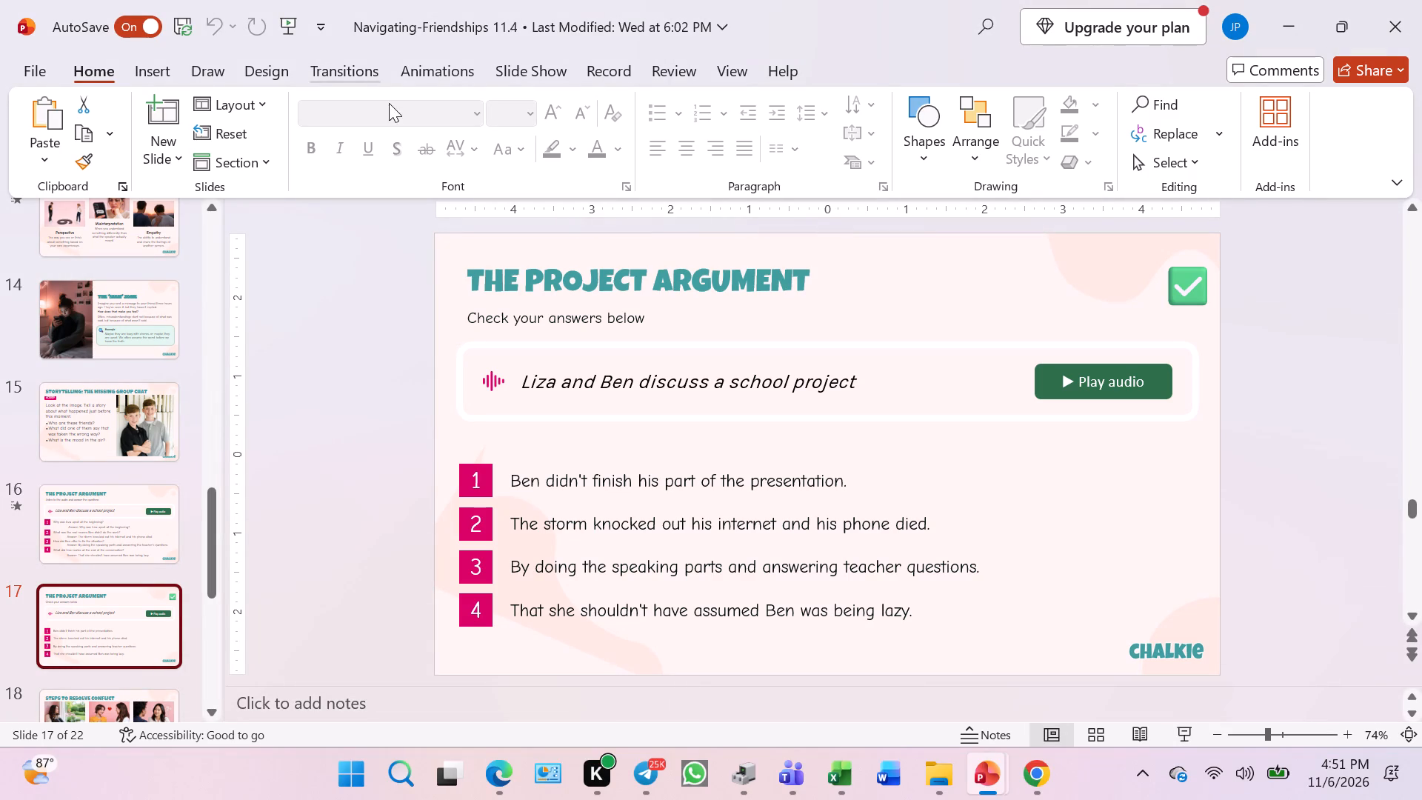
{"action": "right_click_drag", "start_coordinate": [1421, 86], "coordinate": [1415, 57]}
Play slide 16's linked audio 'Liza and Ben discuss a school project' in Chrome, read its captions, and close the player page.
{"action": "left_click", "coordinate": [133, 531]}
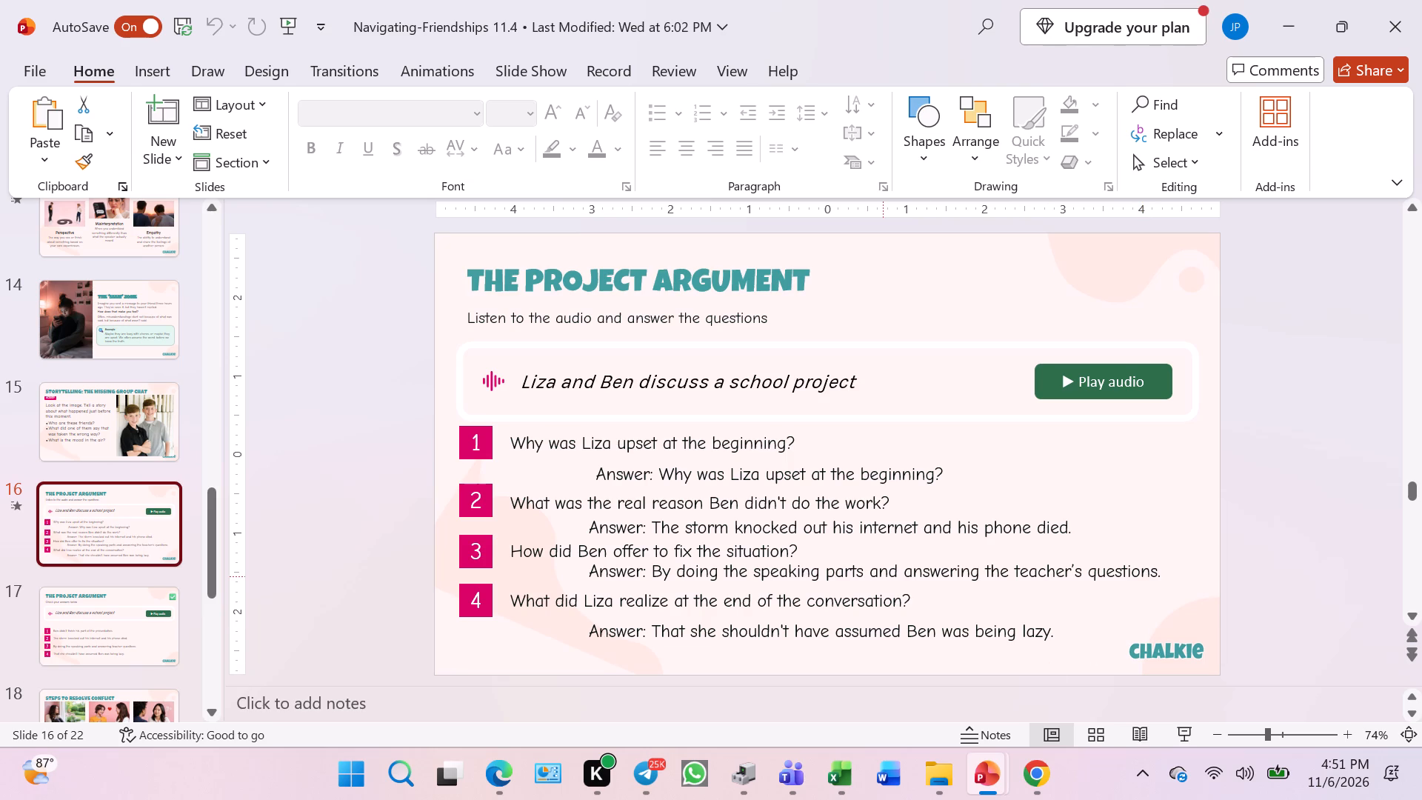
{"action": "left_click", "coordinate": [1098, 393]}
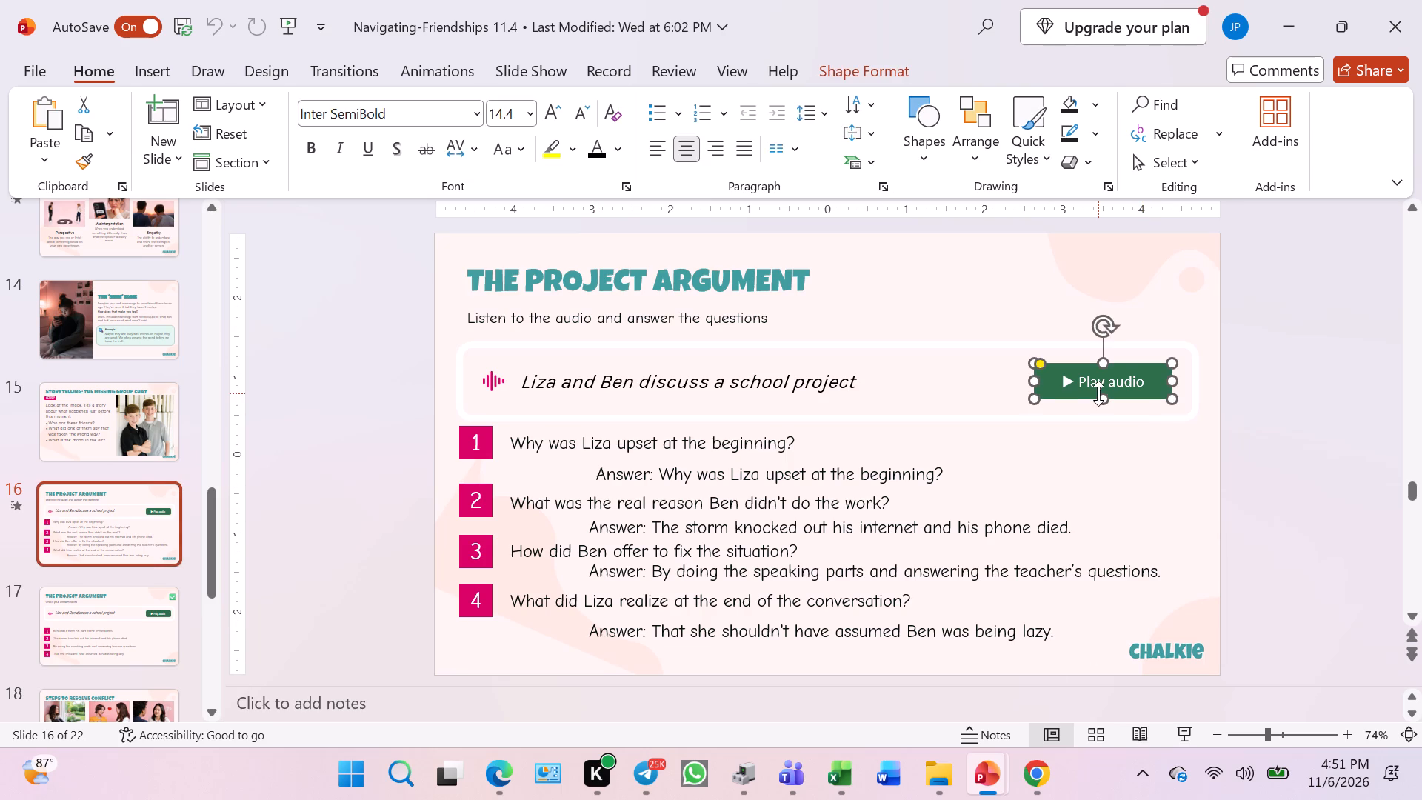
{"action": "left_click", "coordinate": [725, 384]}
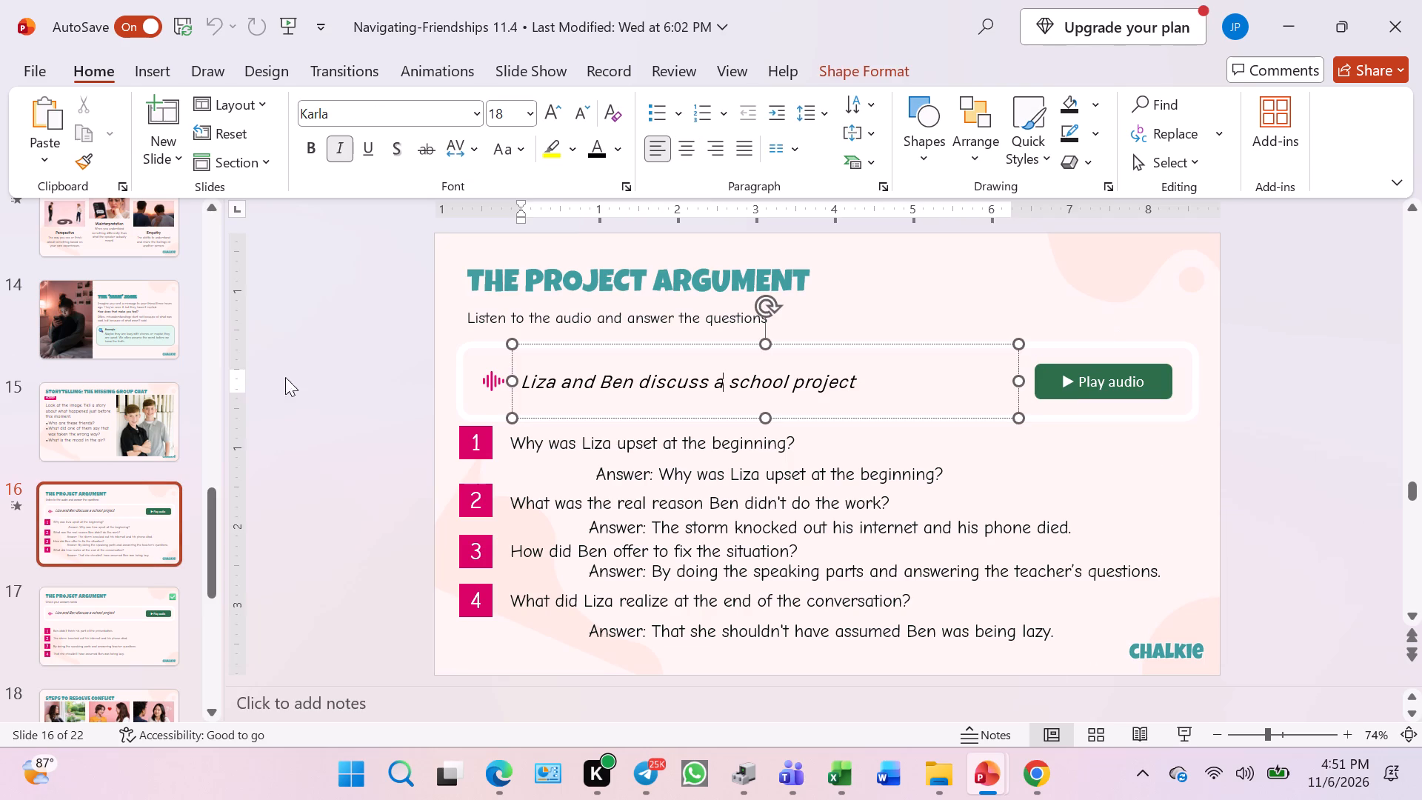
{"action": "left_click", "coordinate": [105, 404]}
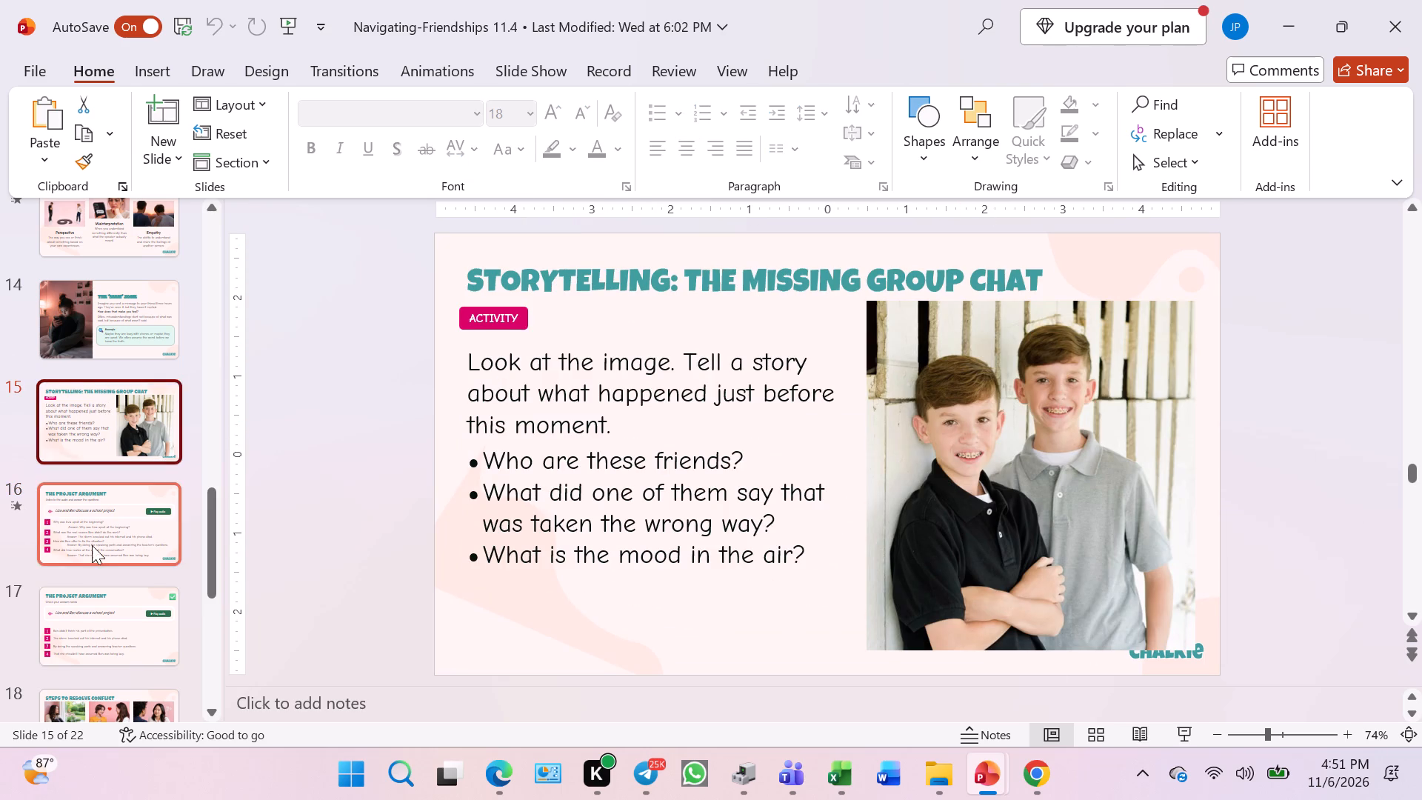
{"action": "left_click", "coordinate": [113, 544]}
{"action": "left_click", "coordinate": [1087, 377], "text": "ctrl"}
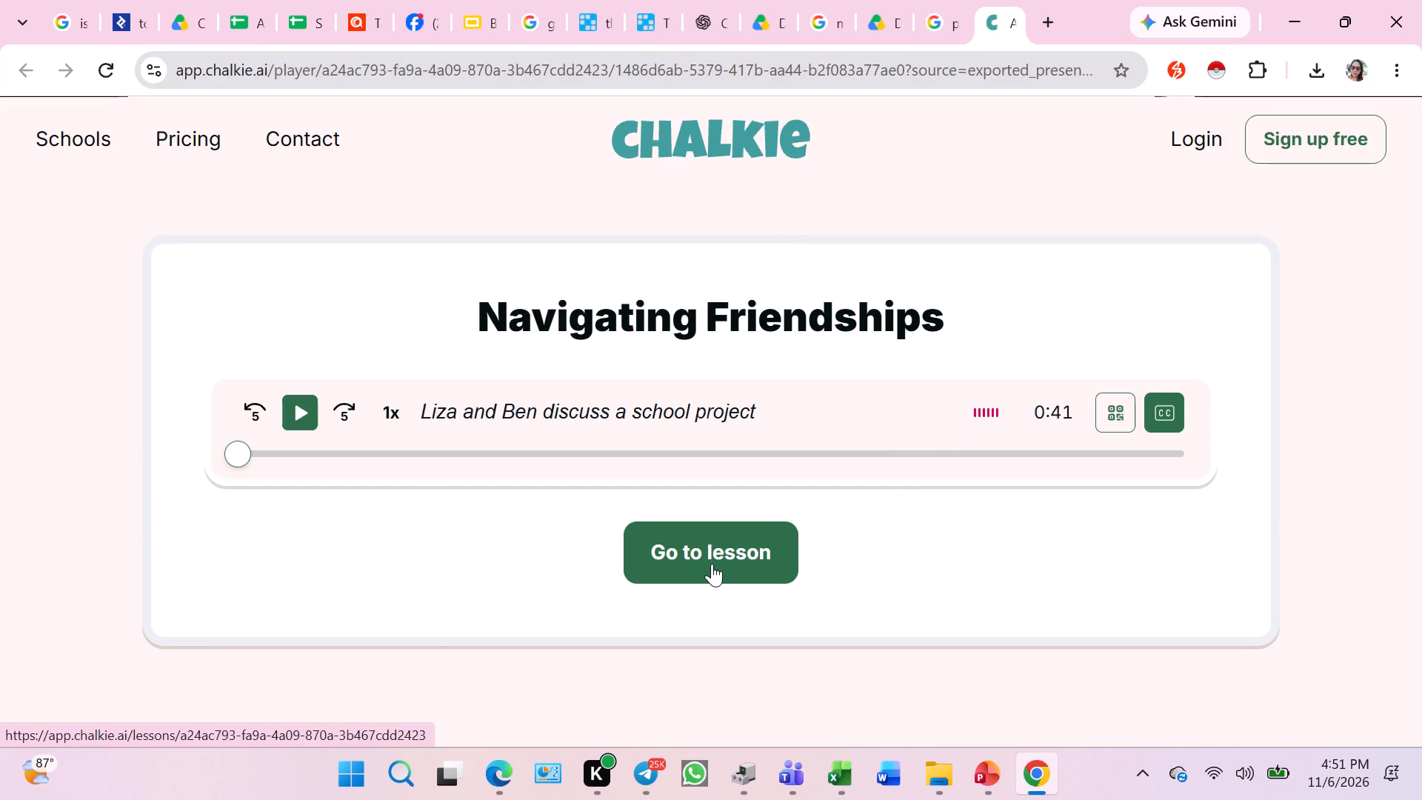
{"action": "left_click", "coordinate": [307, 410]}
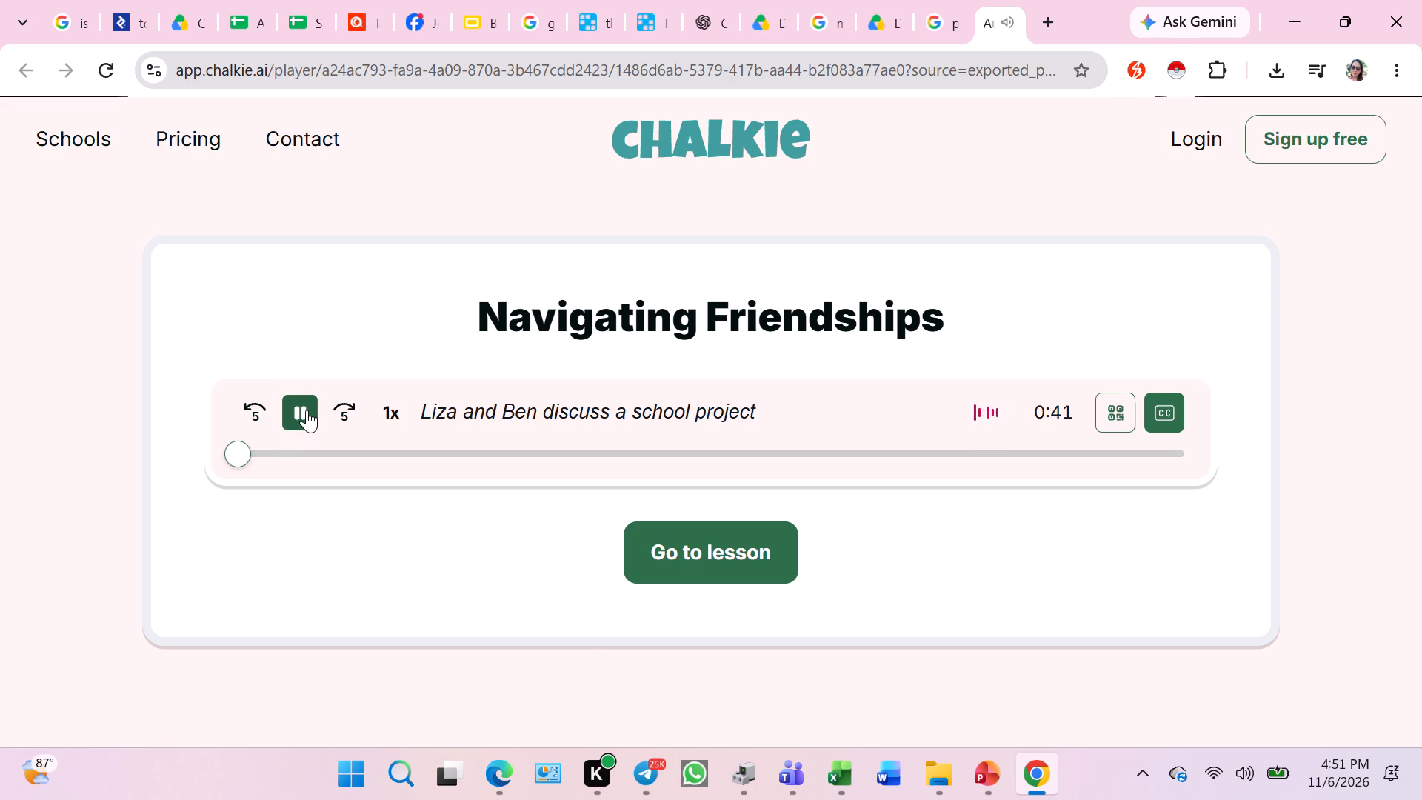
{"action": "scroll", "coordinate": [534, 554], "scroll_direction": "down", "scroll_amount": 3}
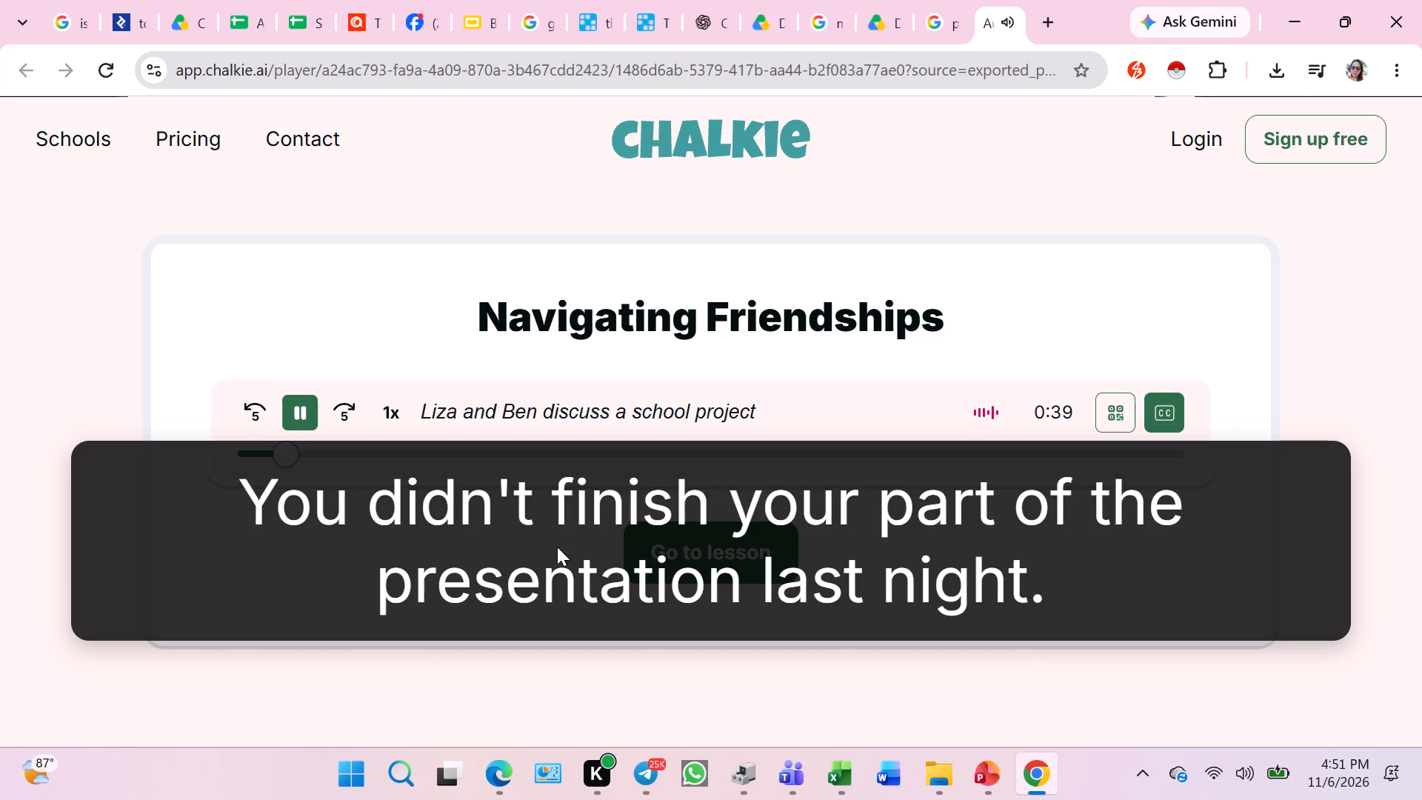
{"action": "left_click_drag", "start_coordinate": [252, 492], "coordinate": [746, 606]}
{"action": "key", "text": "Print"}
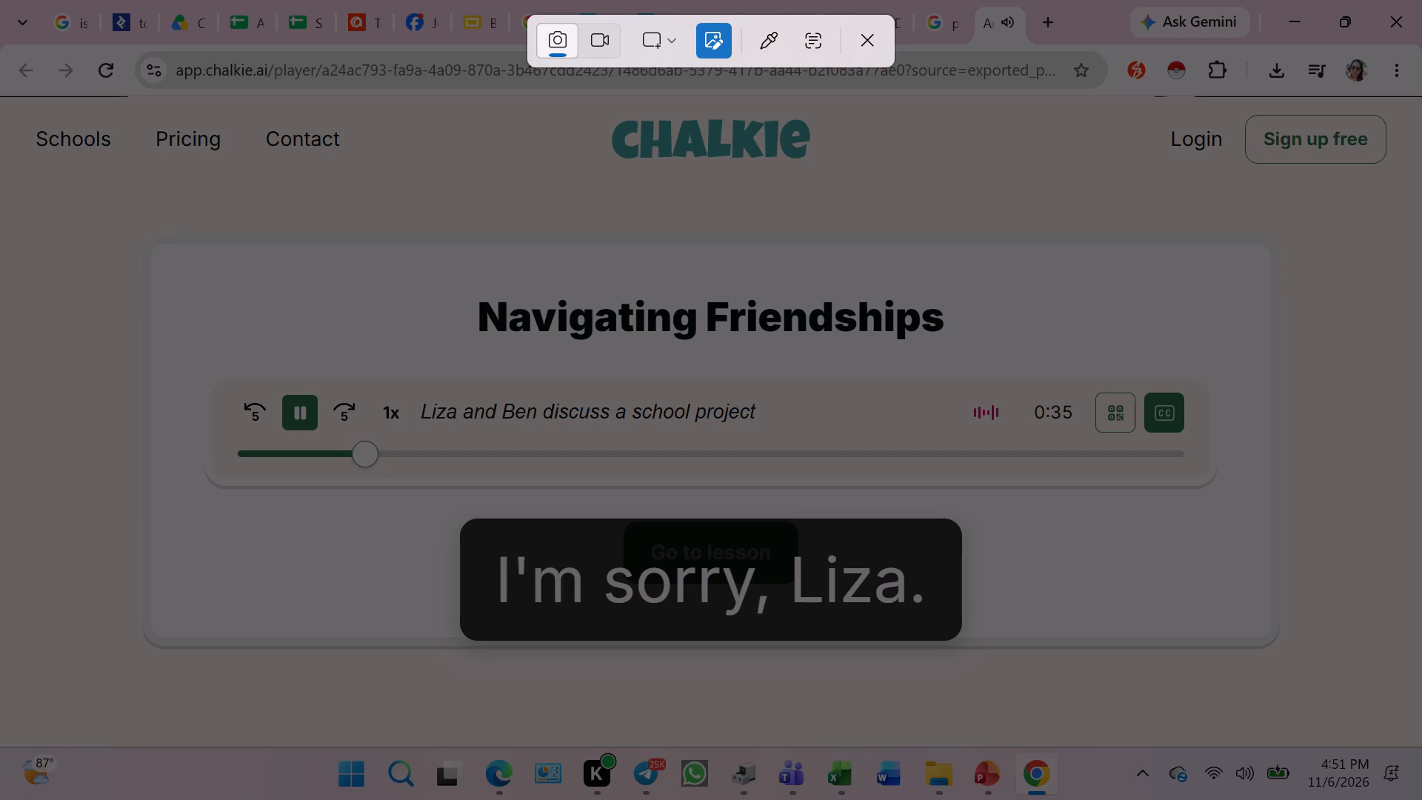
{"action": "key", "text": "Escape"}
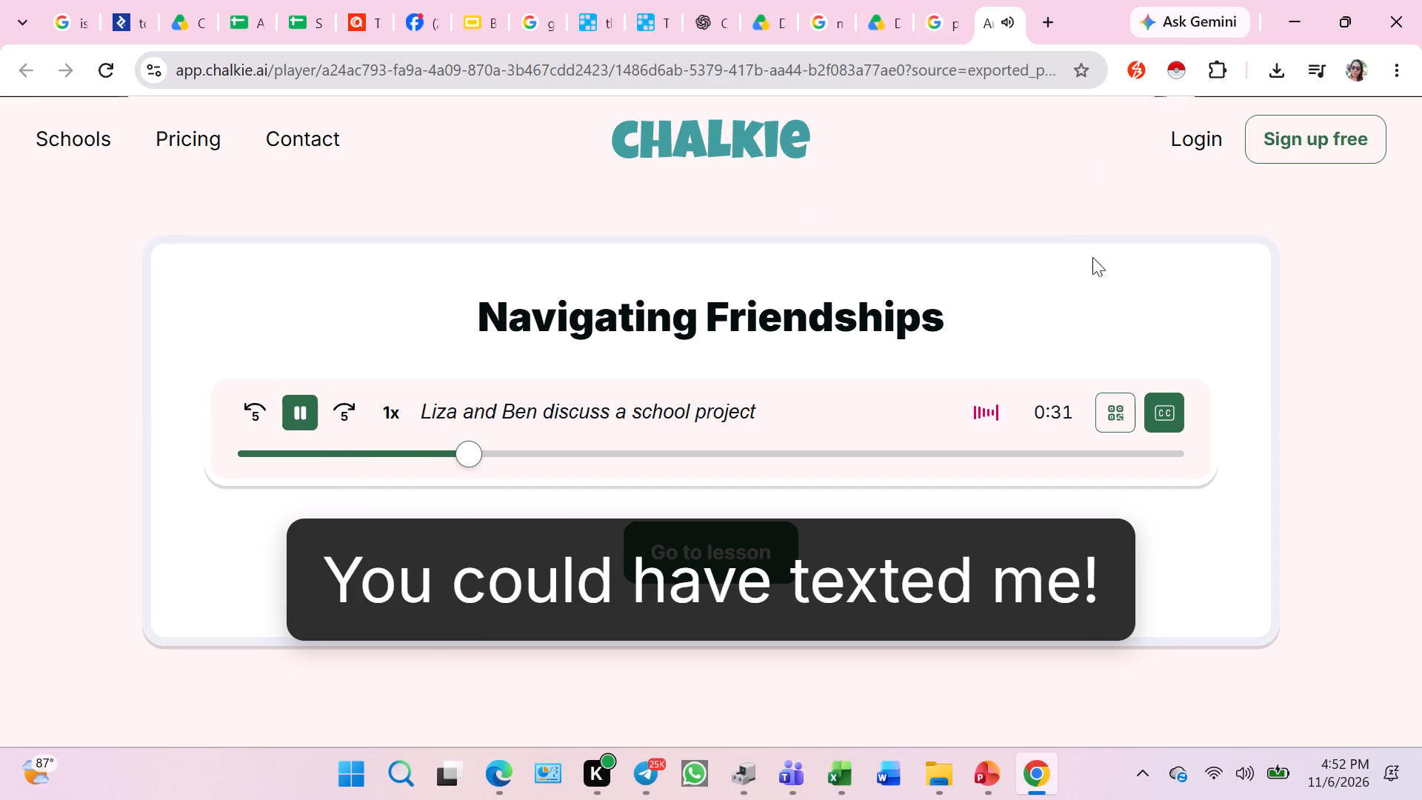
{"action": "left_click", "coordinate": [1014, 27]}
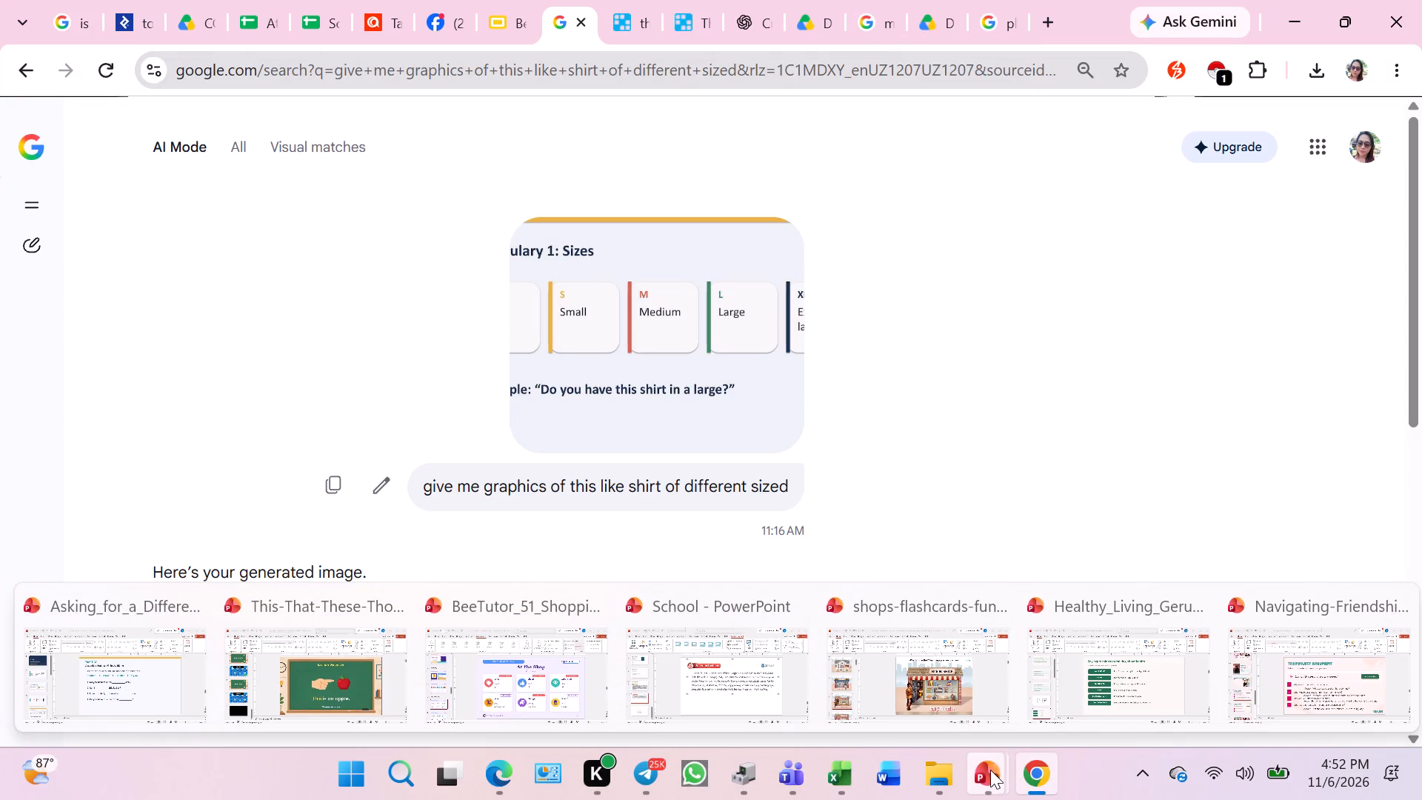
Back in PowerPoint, replace slide 16's first answer text with 'Ben did not finish his part last night.' and save the presentation.
{"action": "left_click", "coordinate": [1299, 690]}
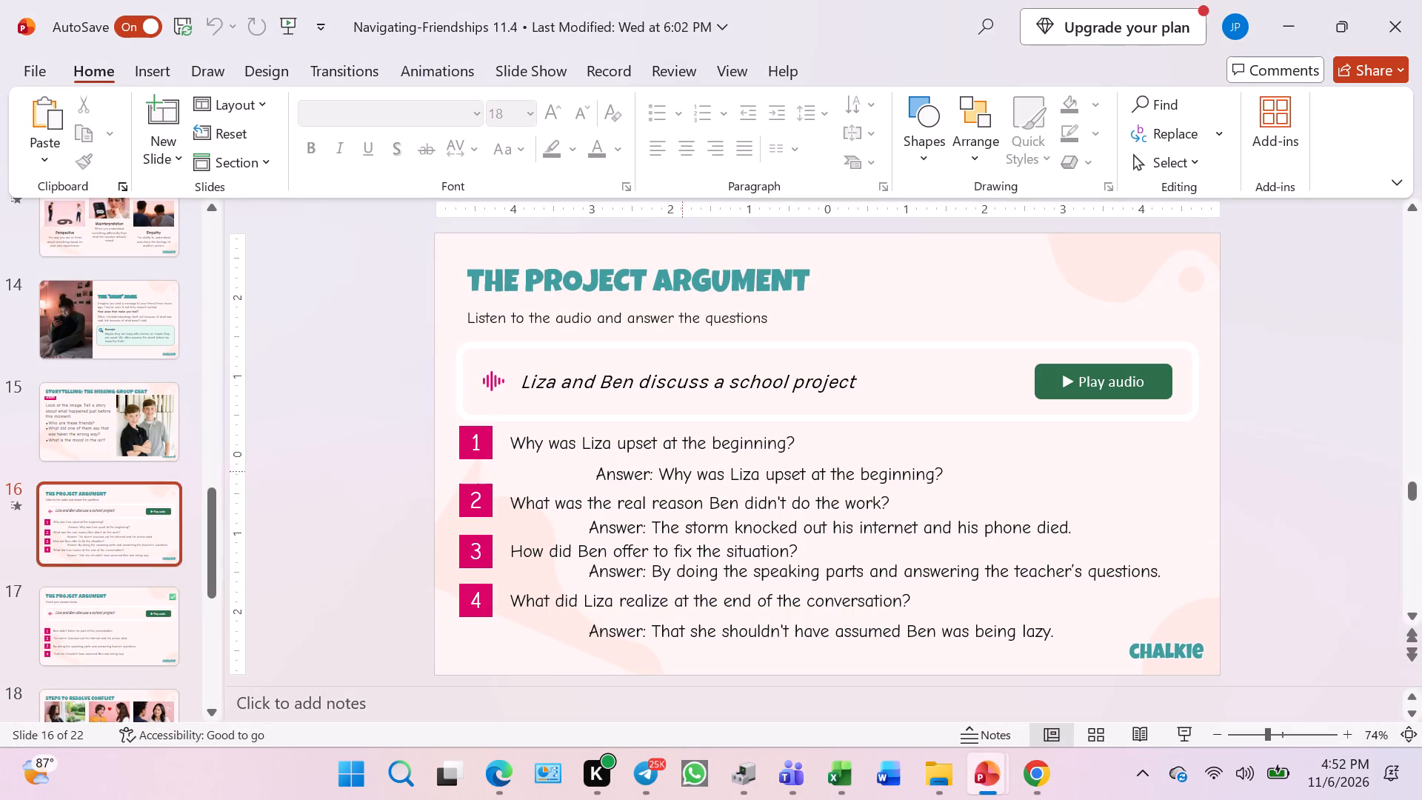
{"action": "left_click_drag", "start_coordinate": [663, 469], "coordinate": [938, 471]}
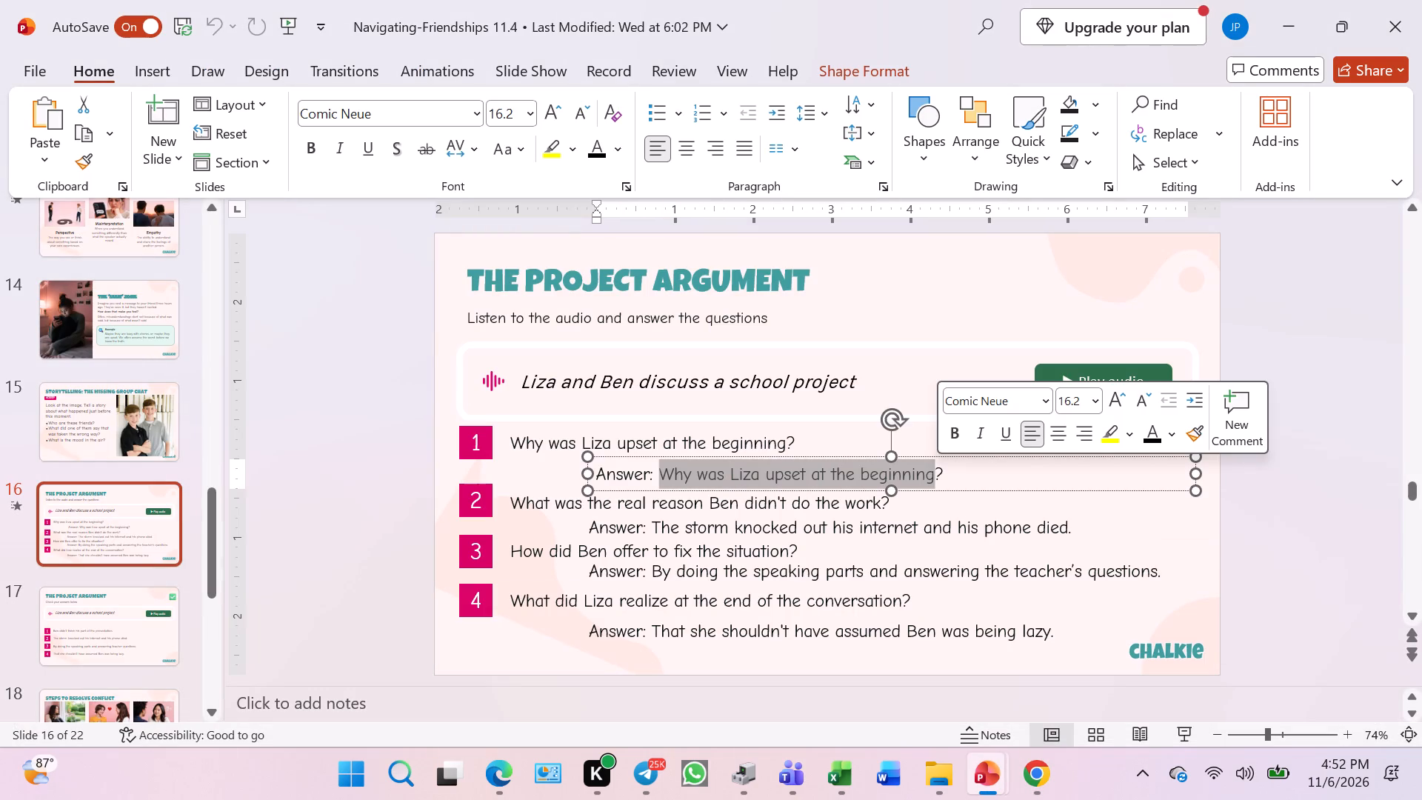
{"action": "key", "text": "ctrl+shift+Right"}
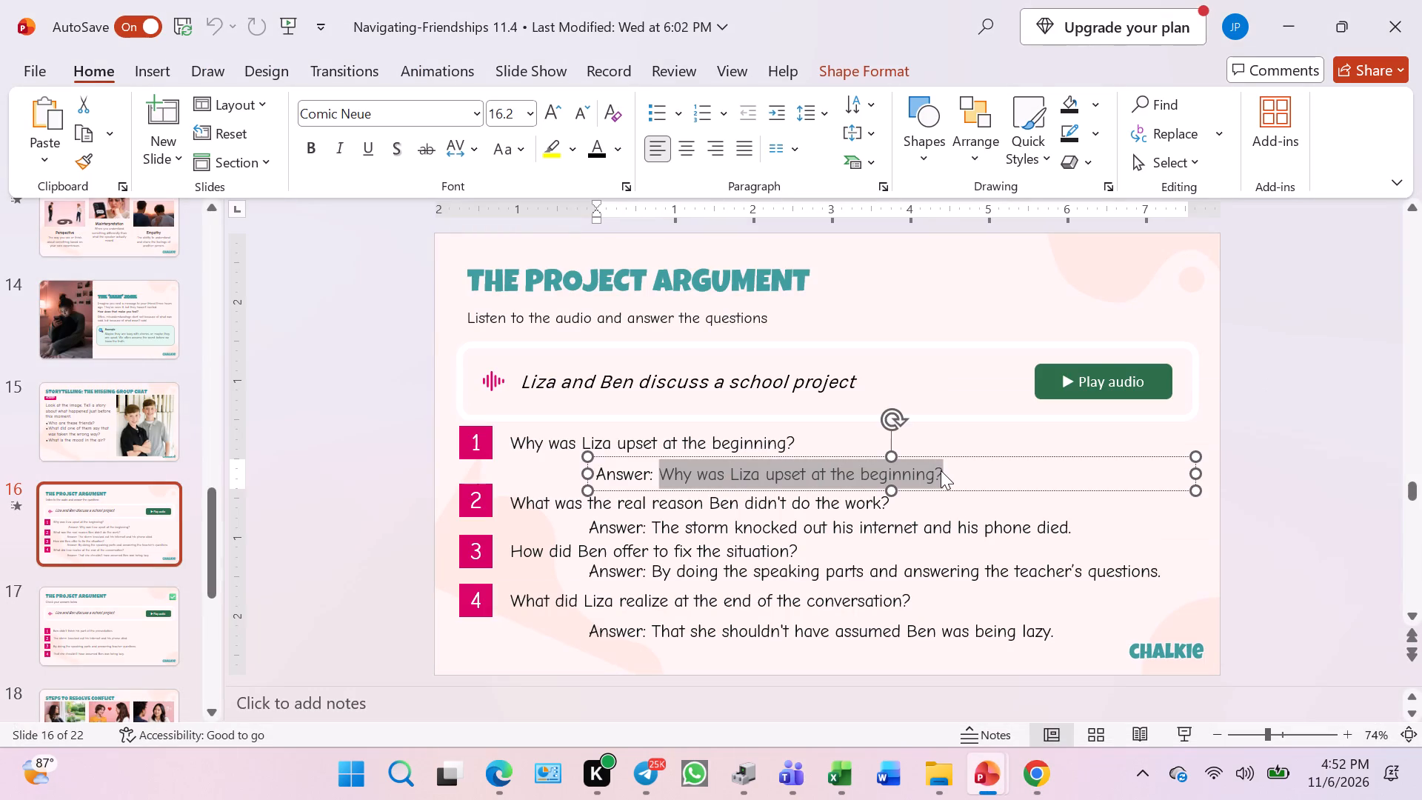
{"action": "type", "text": "Ben did no"}
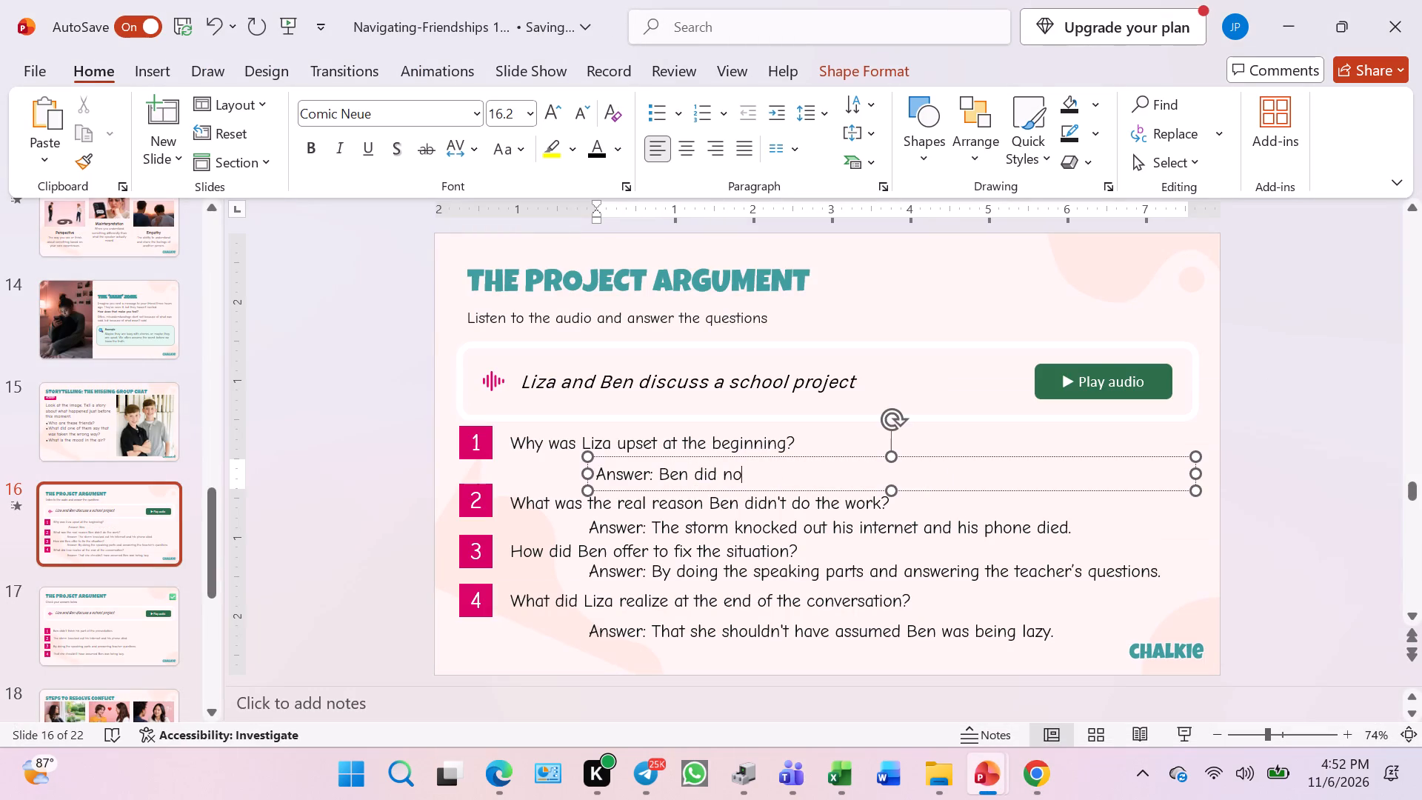
{"action": "key", "text": "space"}
{"action": "key", "text": "BackSpace"}
{"action": "type", "text": "t finish his part last night."}
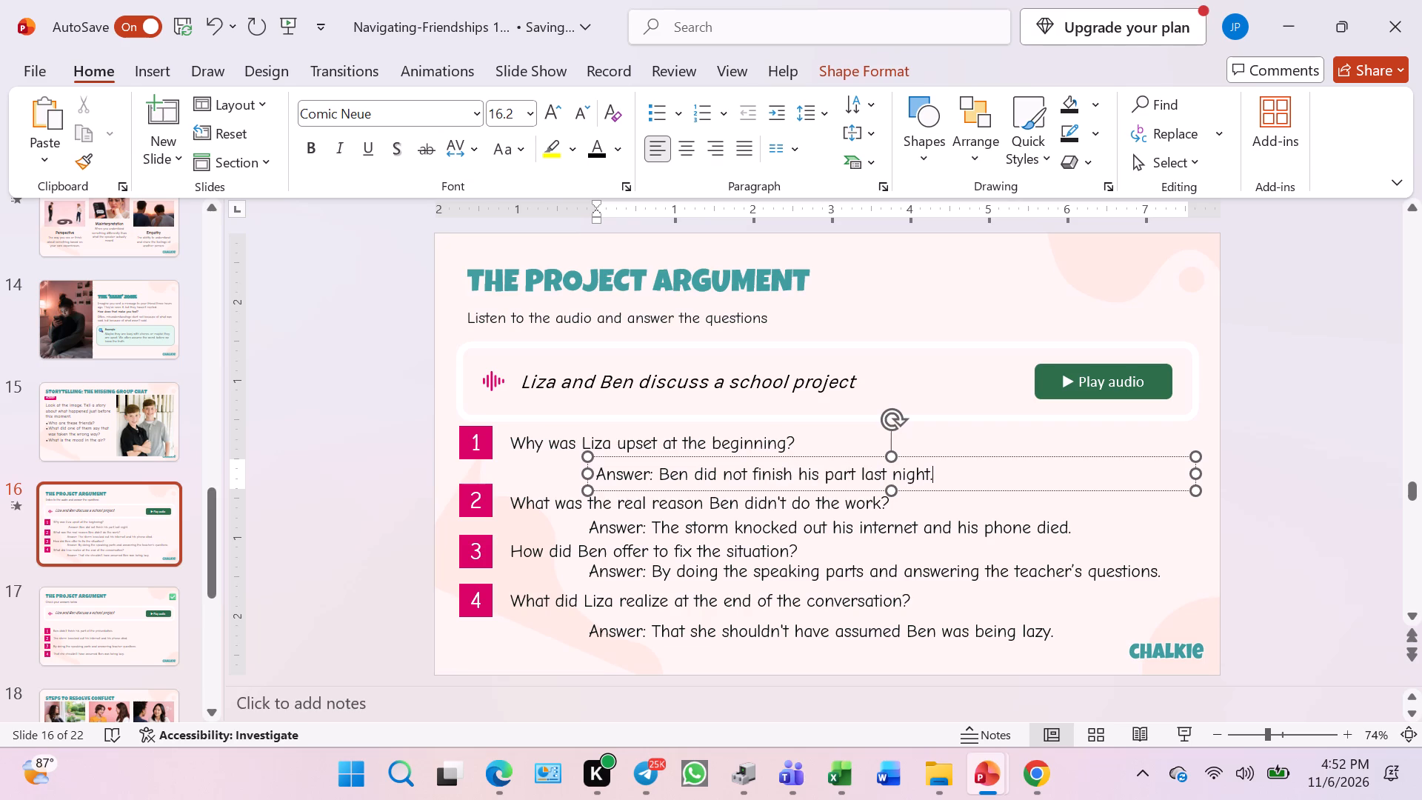
{"action": "key", "text": "ctrl+s"}
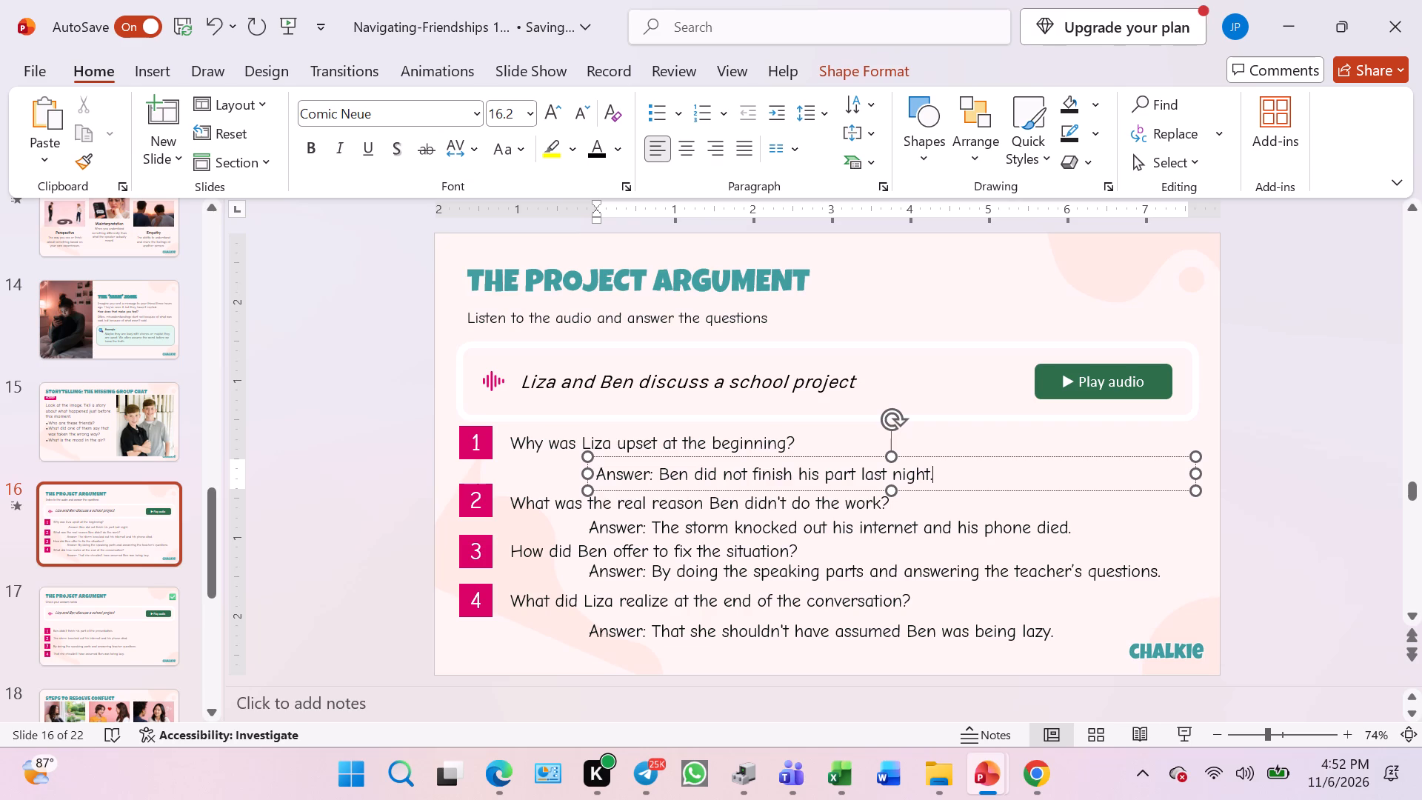